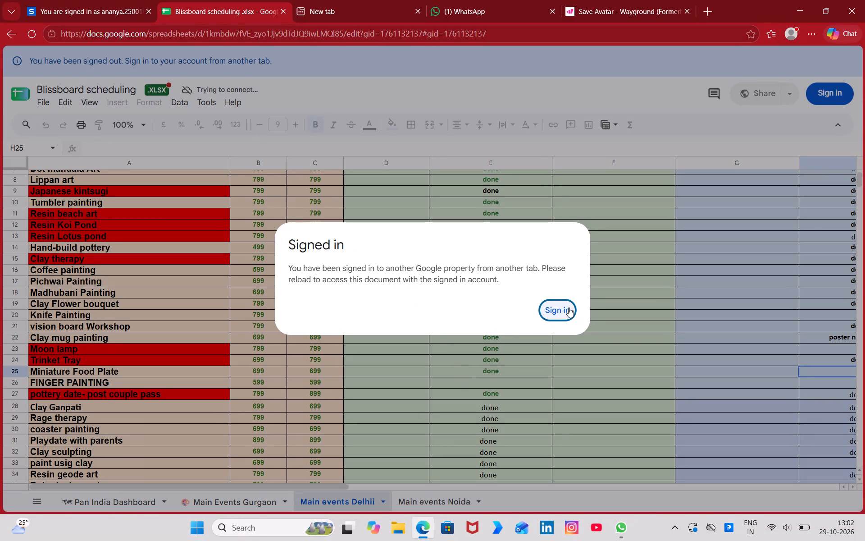
Dismiss the sign-in notice and review the Delhi events' scheduling status for BookMyShow and District.
left_click(258, 383)
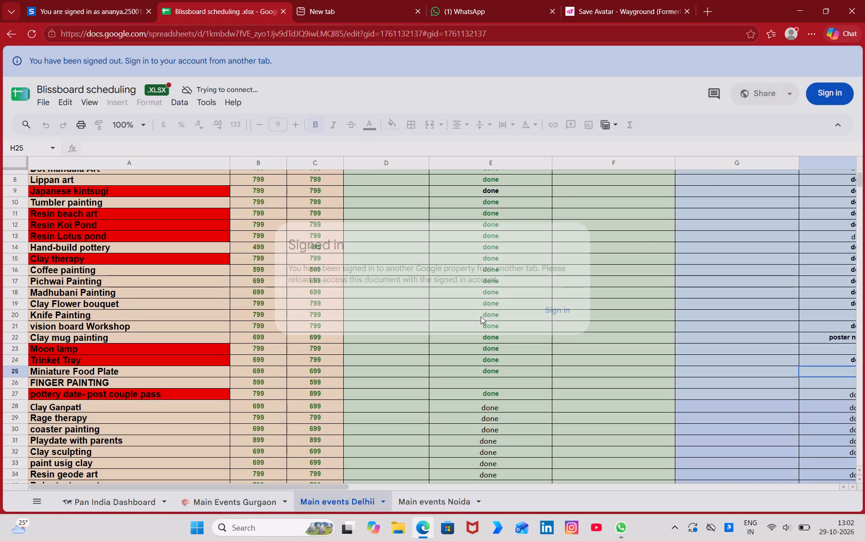
scroll(481, 316, "up", 3)
scroll(481, 316, "down", 6)
scroll(481, 316, "up", 5)
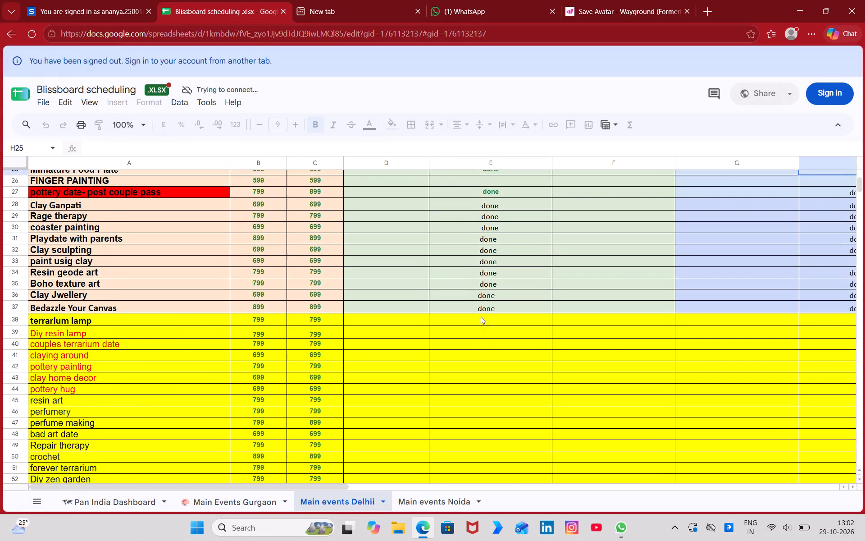
scroll(481, 316, "up", 3)
scroll(481, 316, "left", 4)
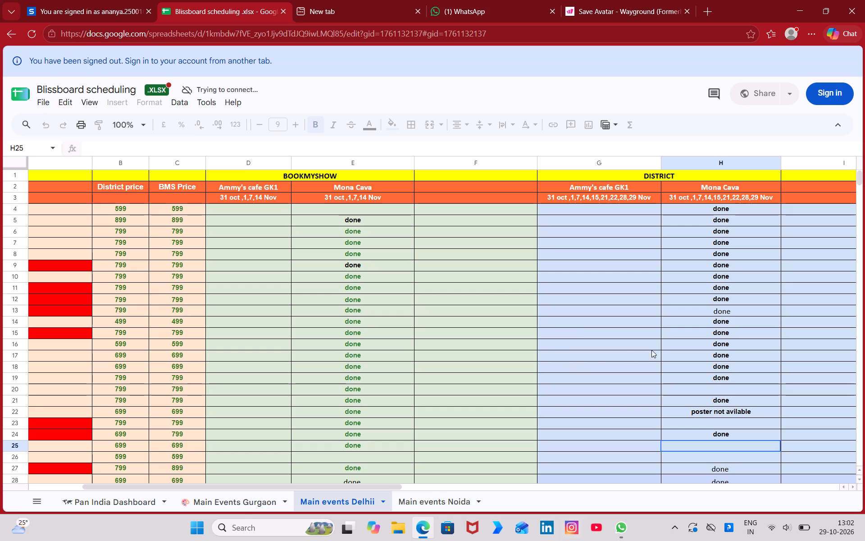
Examine the Main Events Gurgaon sheet for each event's scheduling status per venue on BookMyShow and District.
left_click(269, 499)
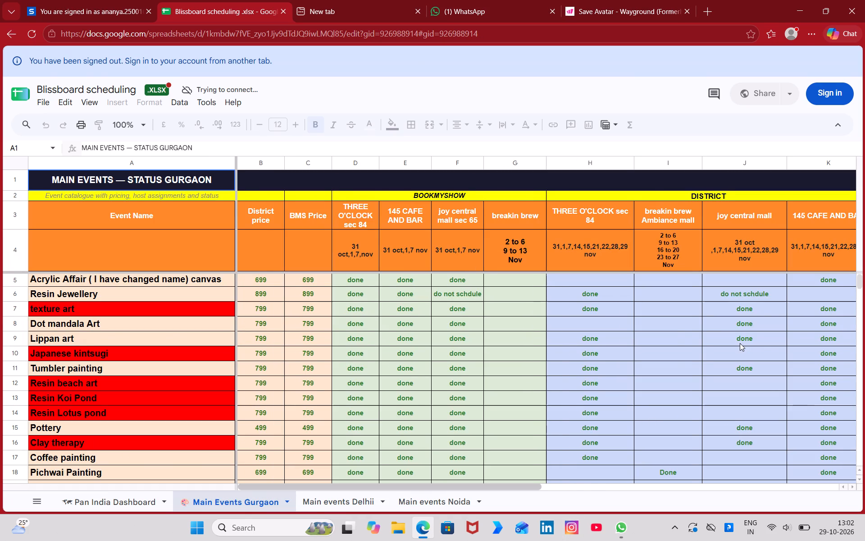
scroll(740, 343, "left", 3)
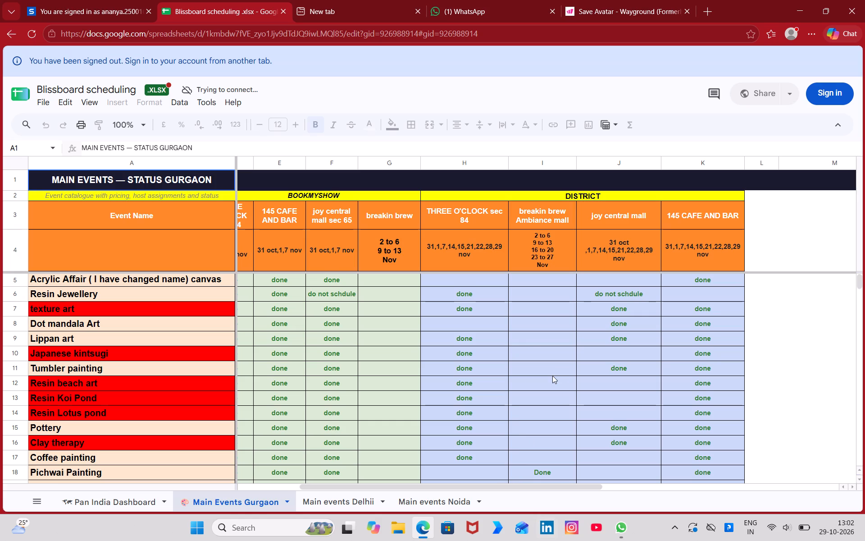
scroll(552, 376, "down", 3)
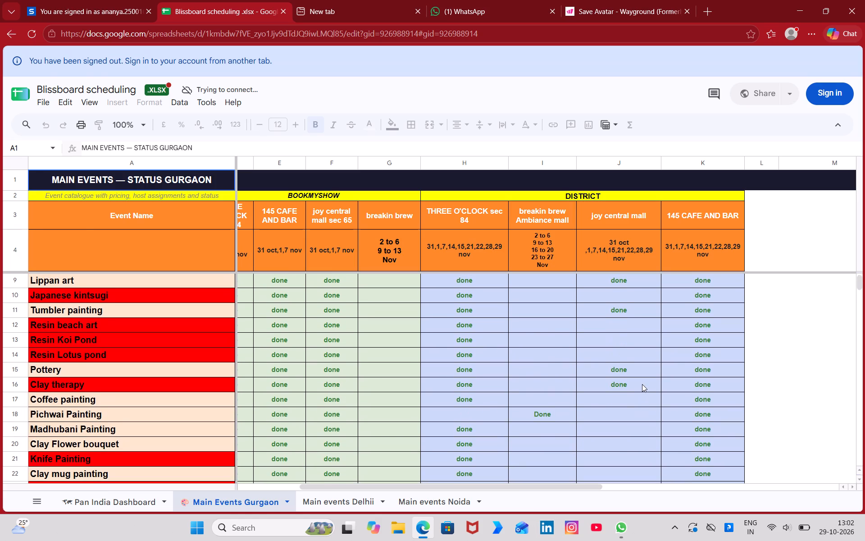
scroll(642, 384, "up", 5)
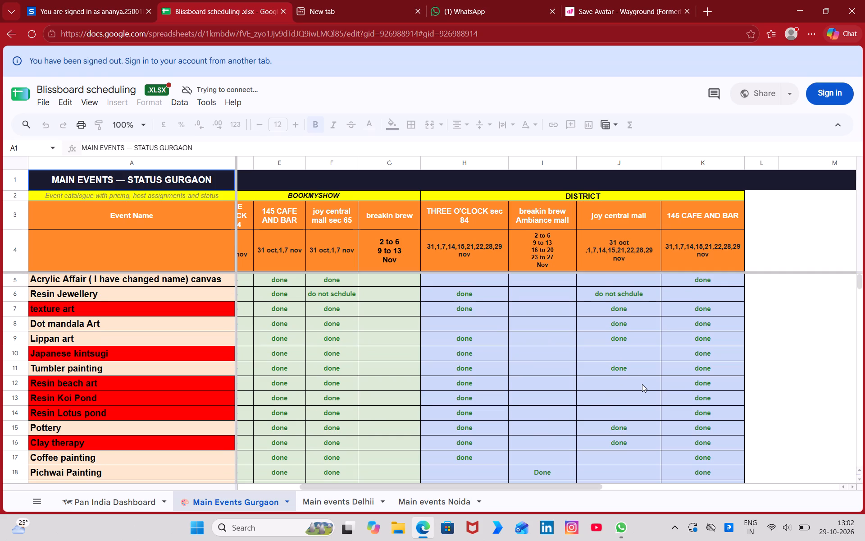
scroll(487, 339, "right", 3)
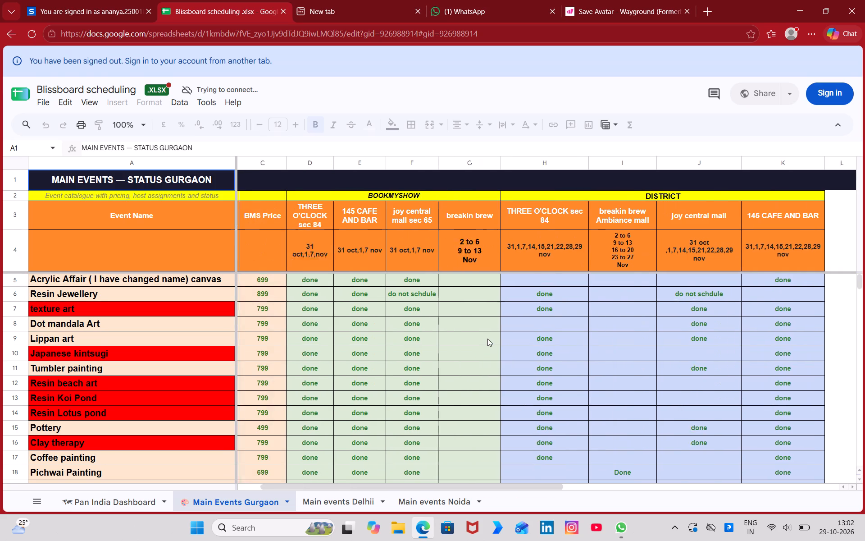
scroll(487, 339, "down", 3)
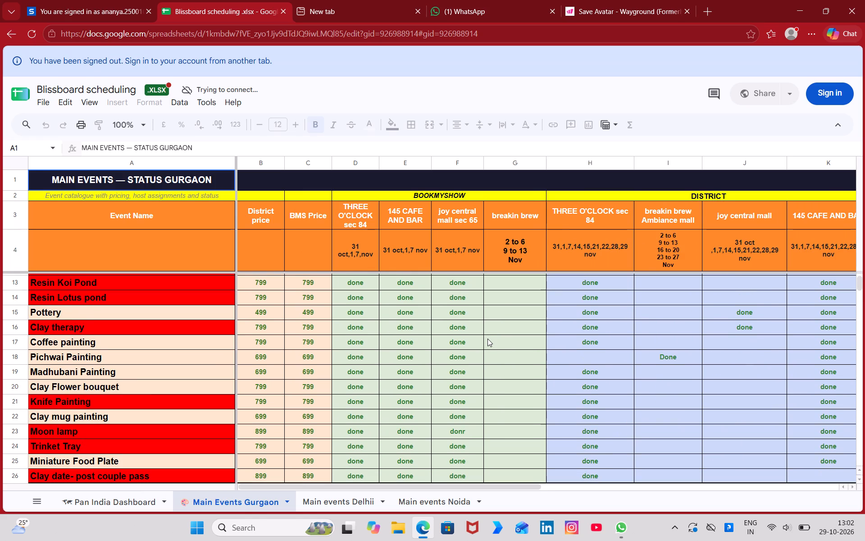
scroll(391, 285, "down", 3)
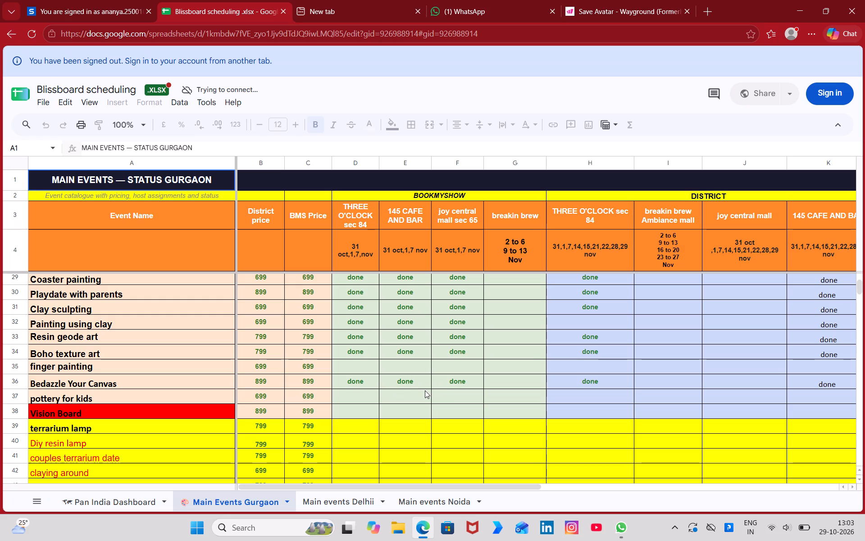
scroll(529, 272, "up", 5)
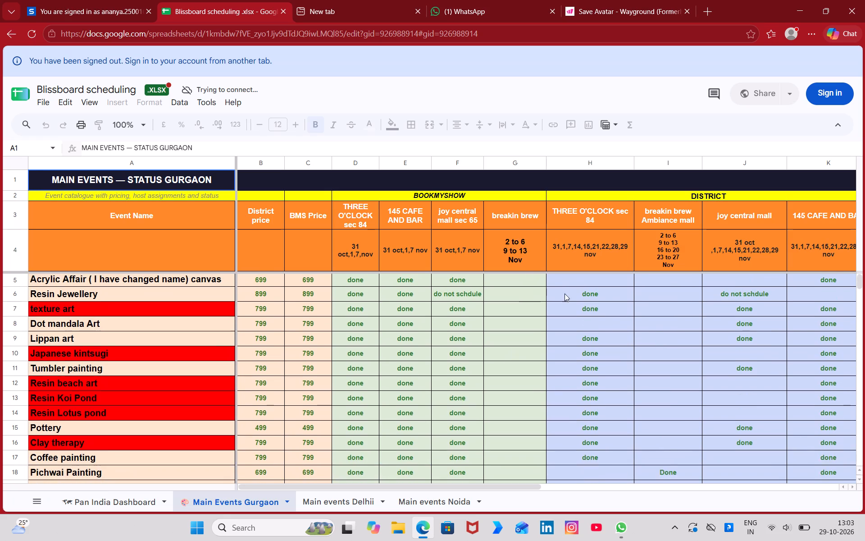
left_click(667, 281)
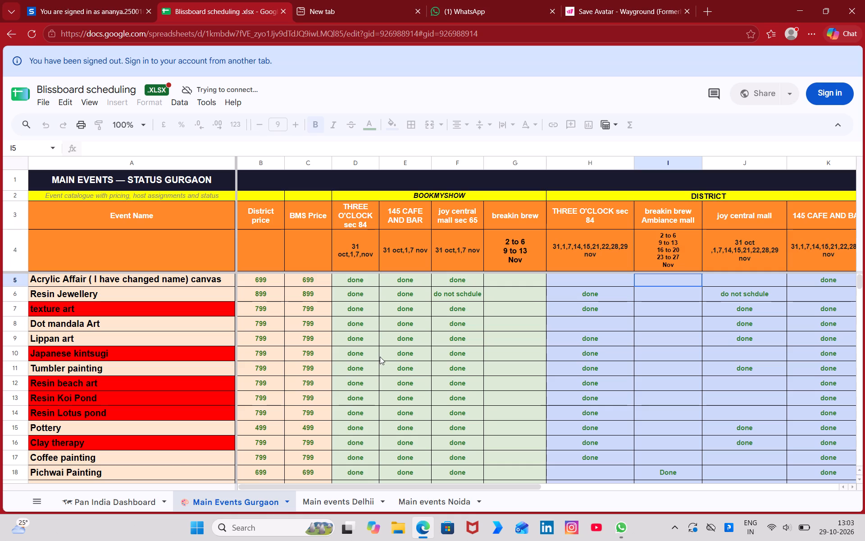
scroll(456, 368, "up", 2)
Check the venue timings and dates in the Pan India Dashboard sheet, then return to the Main Events Gurgaon sheet.
left_click(149, 497)
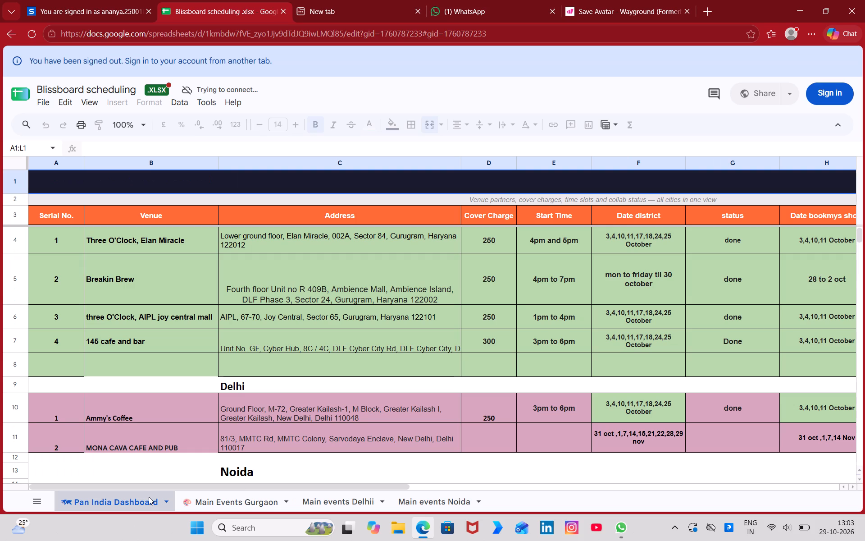
scroll(140, 383, "up", 1)
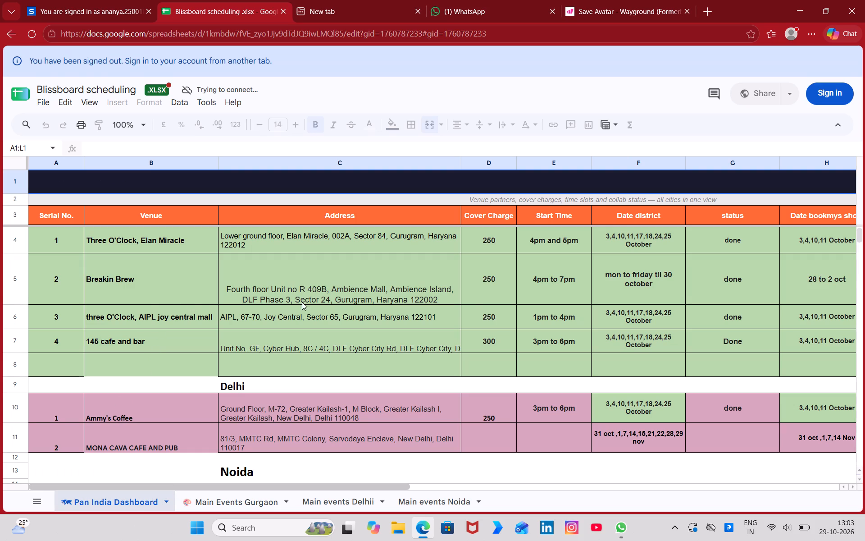
left_click(253, 509)
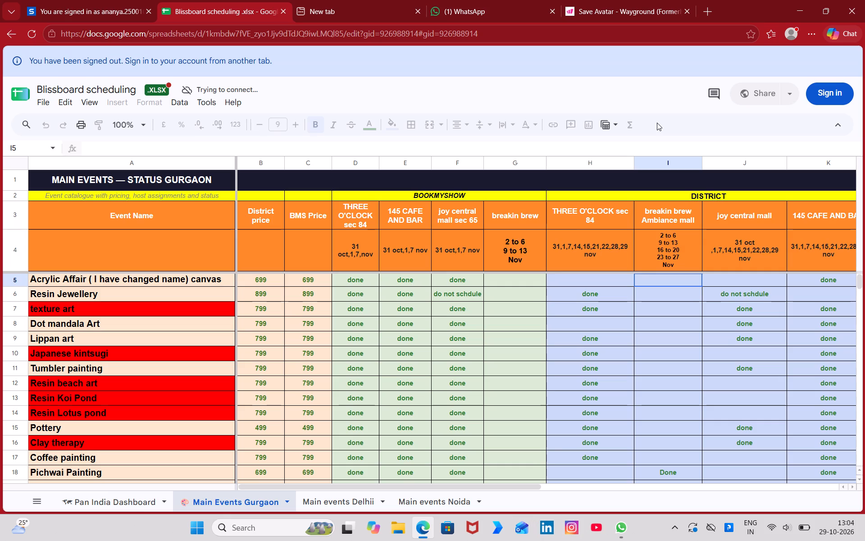
Switch to Chrome and open the District Publisher portal through a Google search for "district publisher".
left_click(801, 4)
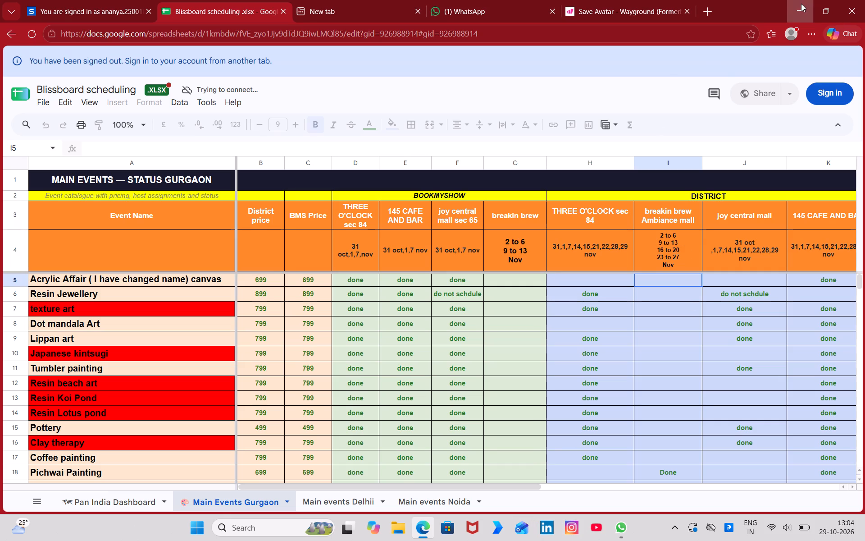
double_click(77, 22)
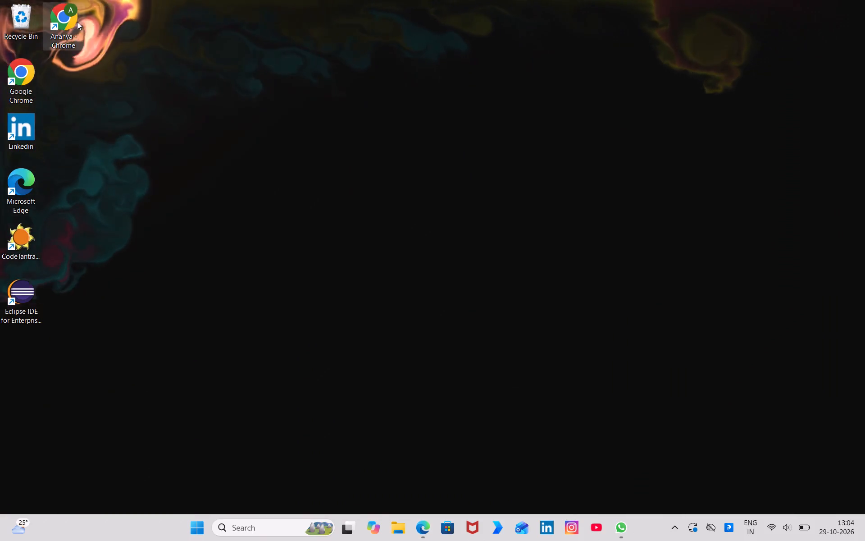
double_click(59, 33)
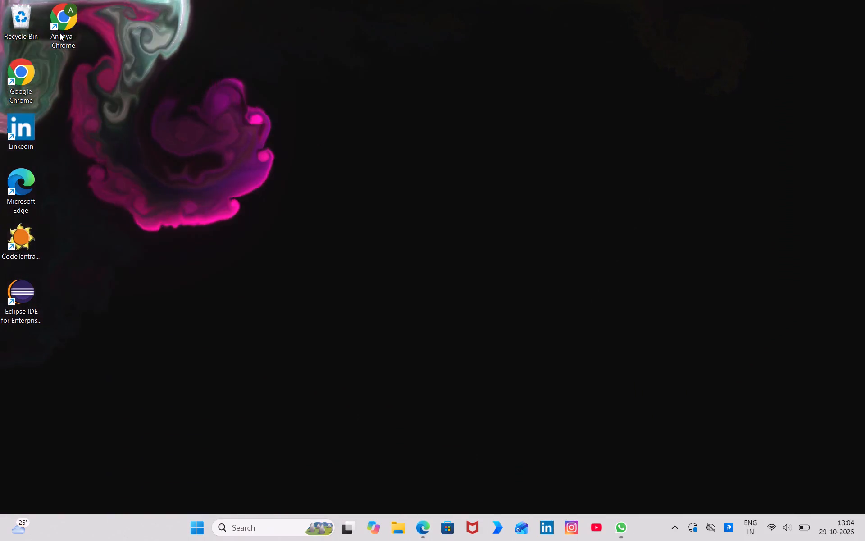
left_click(337, 240)
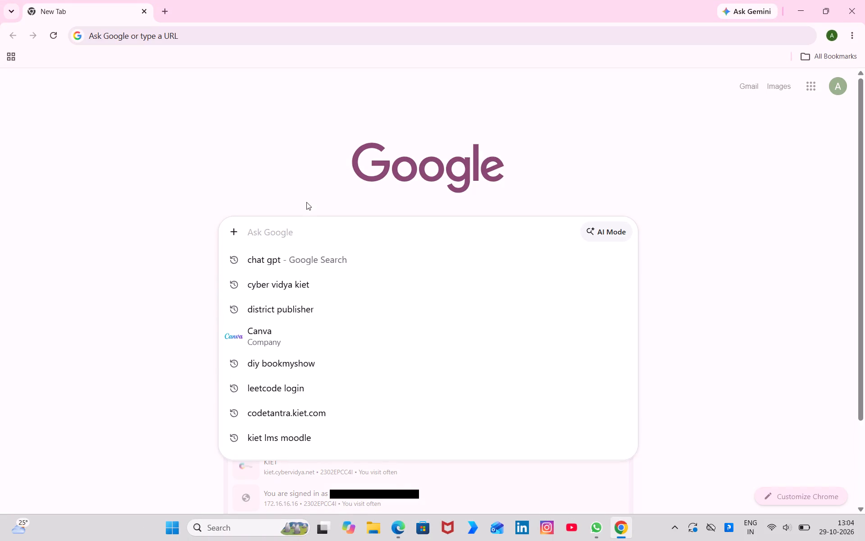
left_click(302, 316)
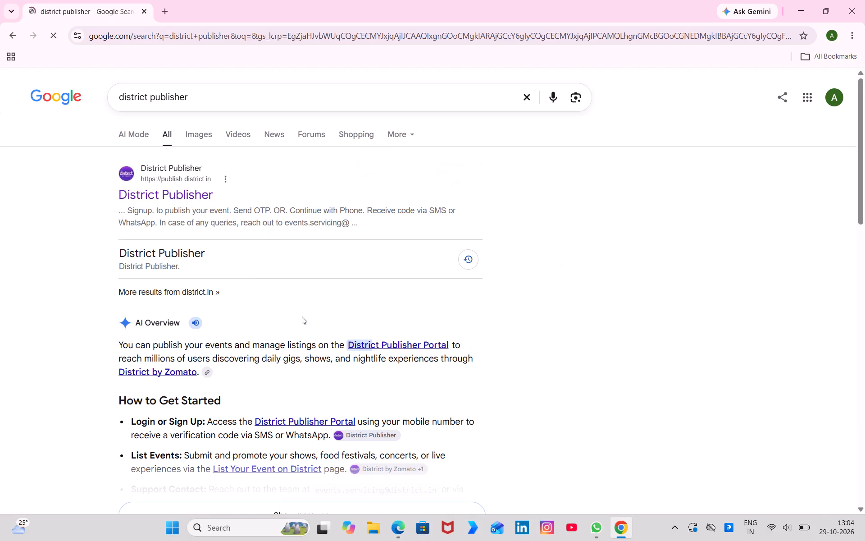
left_click(186, 196)
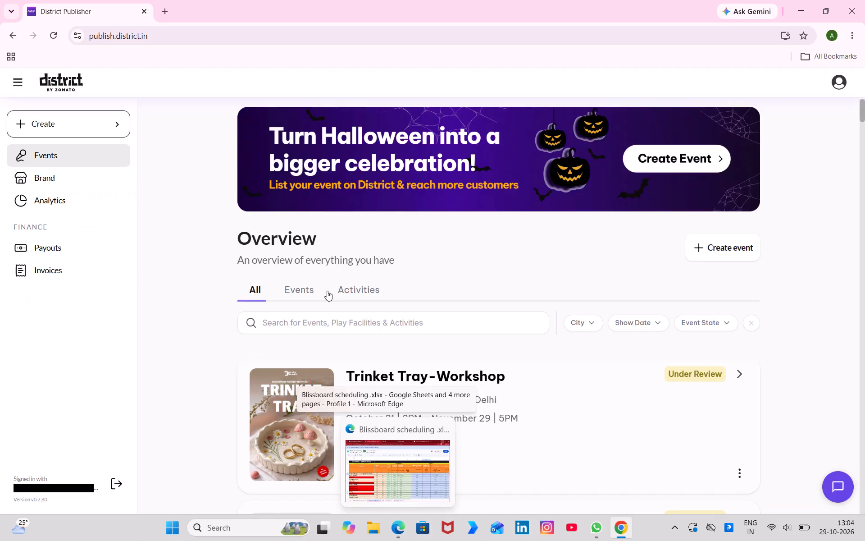
Search the District event listings for "canvas" and look through the first matches.
left_click(300, 321)
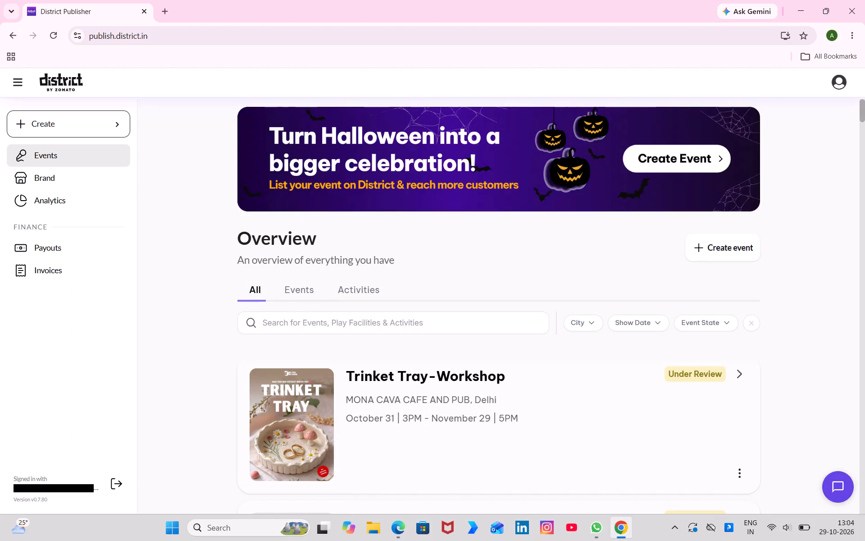
type("canv")
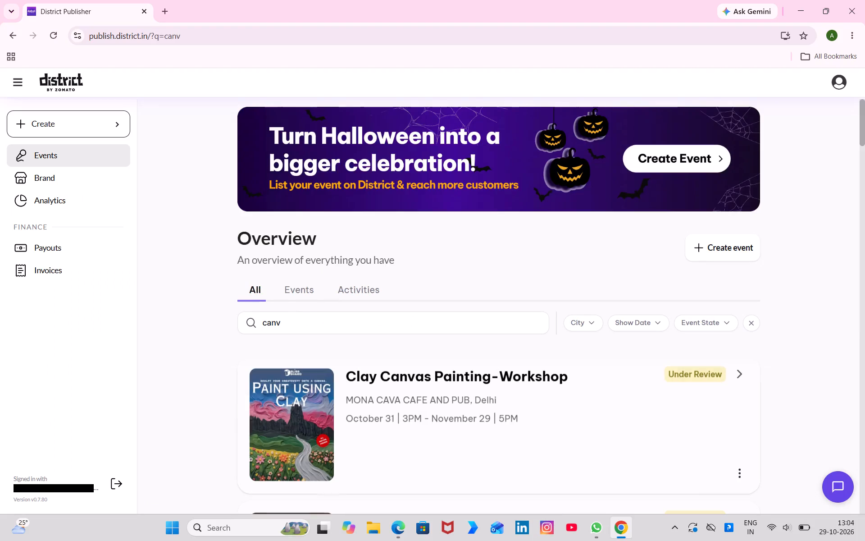
type("as")
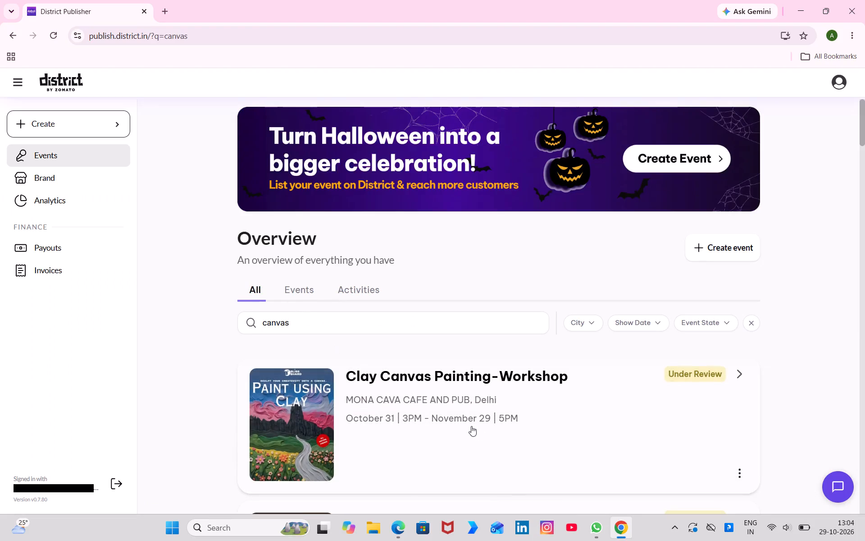
scroll(471, 426, "down", 4)
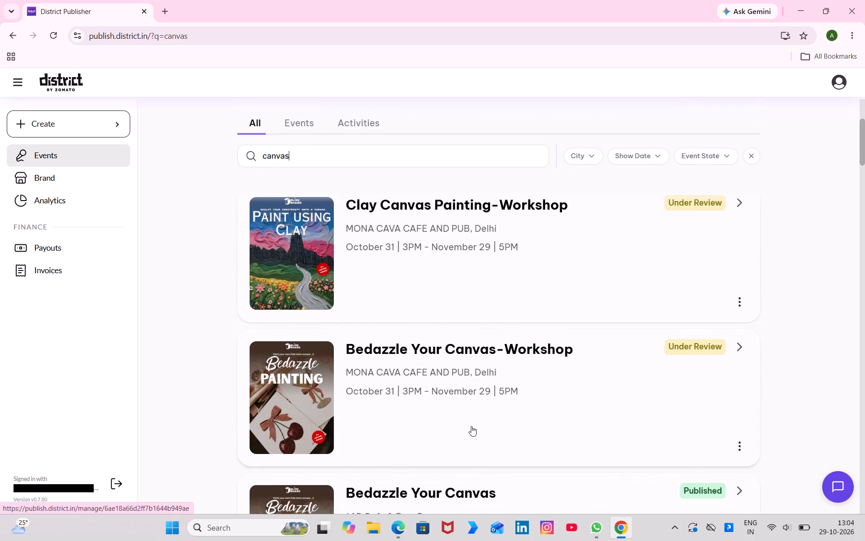
Switch to the scheduling spreadsheet in Edge and check the Pan India Dashboard and Main Events Gurgaon sheets.
left_click(399, 519)
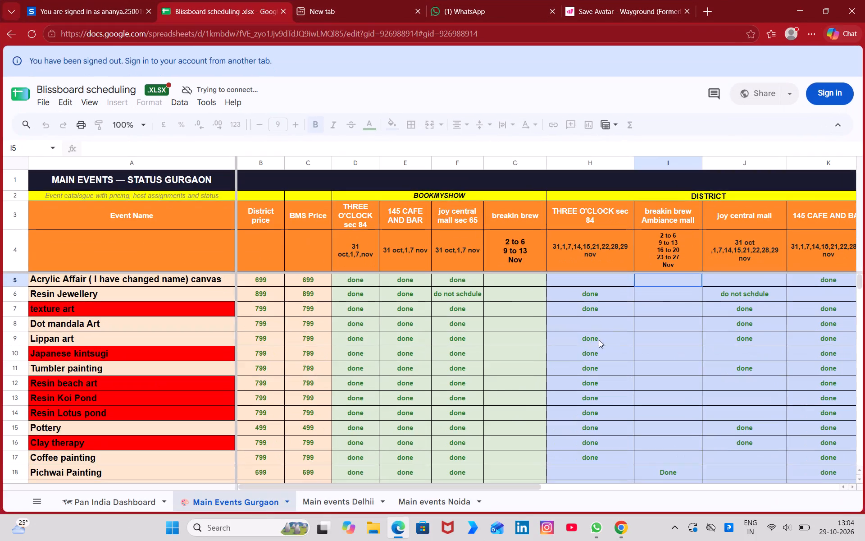
left_click(140, 499)
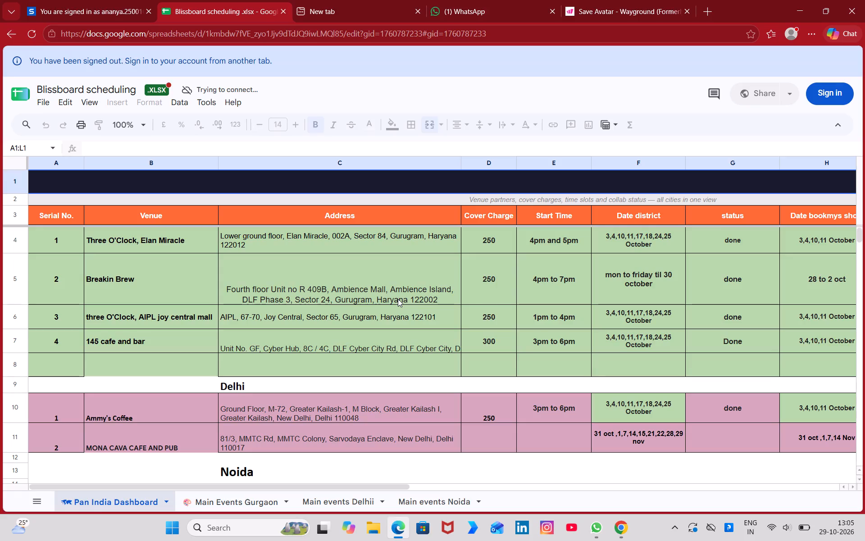
left_click(270, 498)
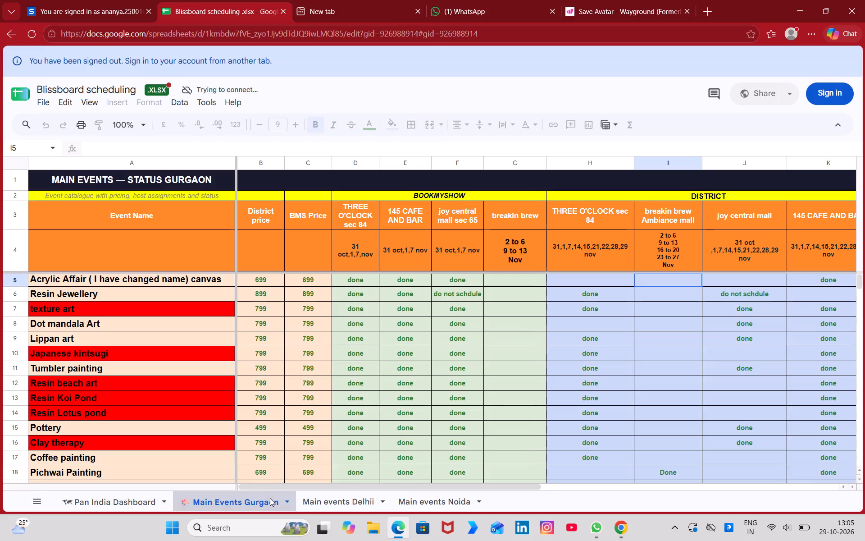
Return to District Publisher in Chrome and examine the canvas listings' venues, dates and publishing status.
left_click(400, 537)
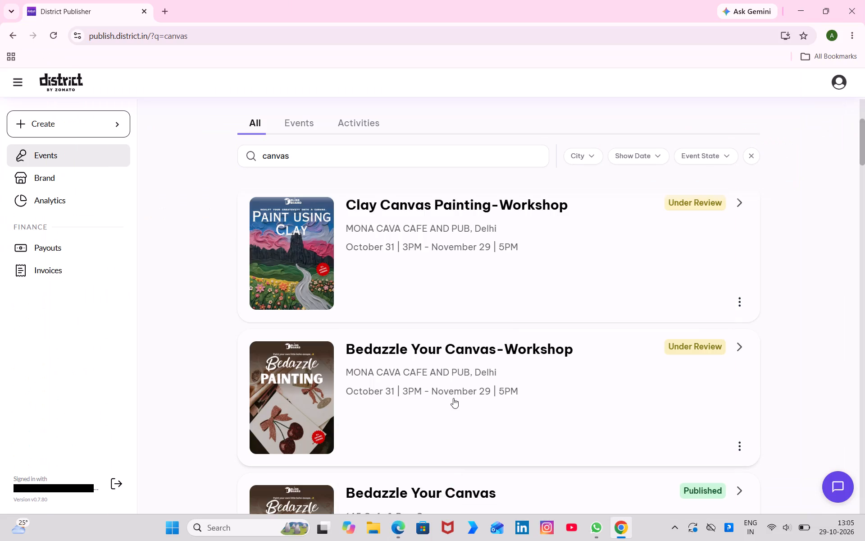
scroll(453, 398, "down", 6)
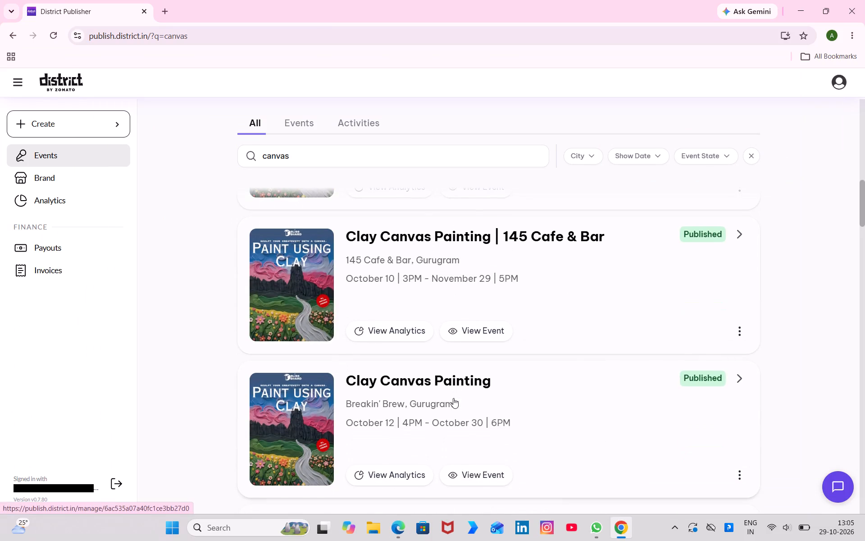
scroll(453, 398, "down", 1)
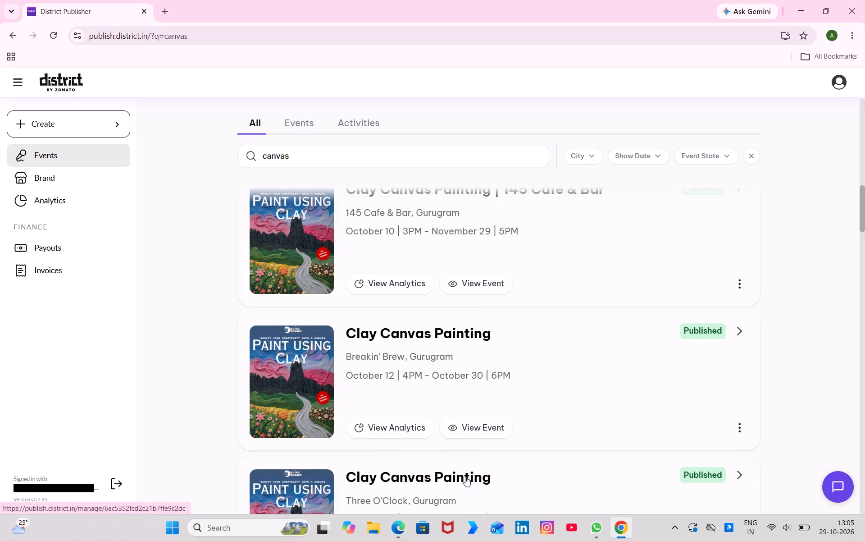
scroll(465, 477, "up", 7)
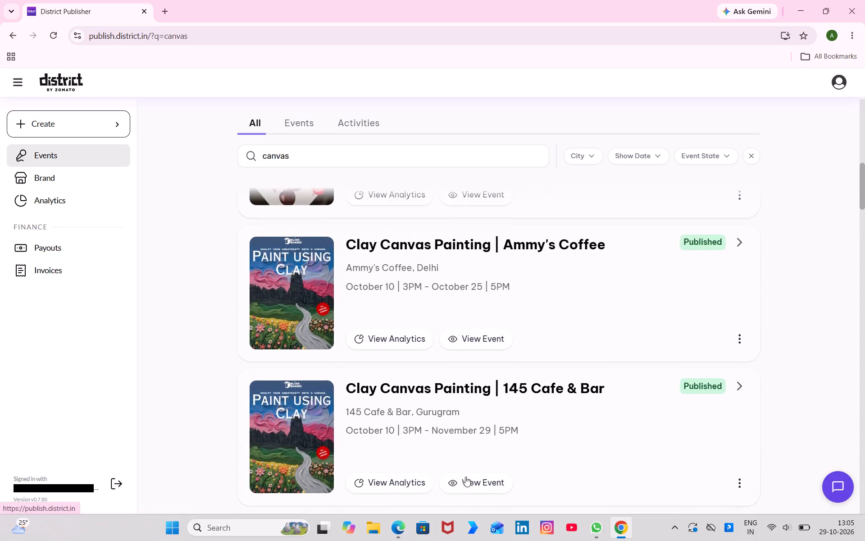
scroll(465, 477, "up", 7)
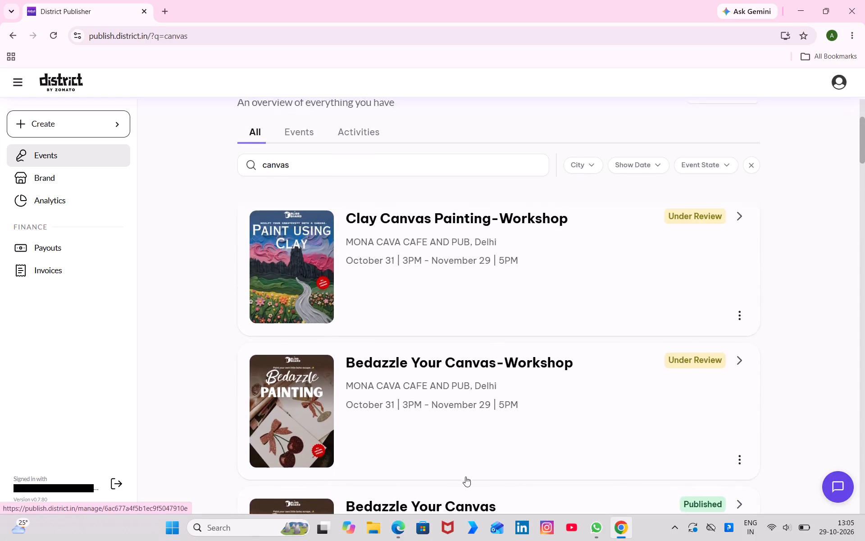
scroll(465, 477, "up", 1)
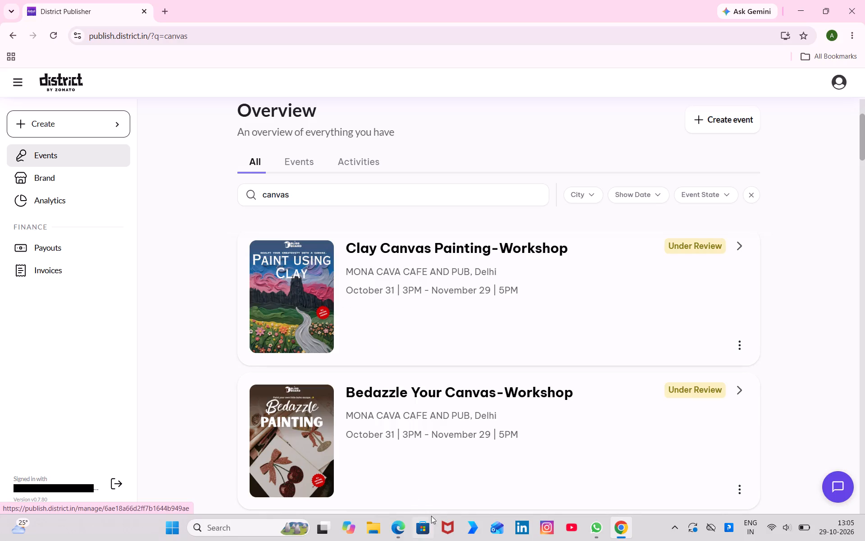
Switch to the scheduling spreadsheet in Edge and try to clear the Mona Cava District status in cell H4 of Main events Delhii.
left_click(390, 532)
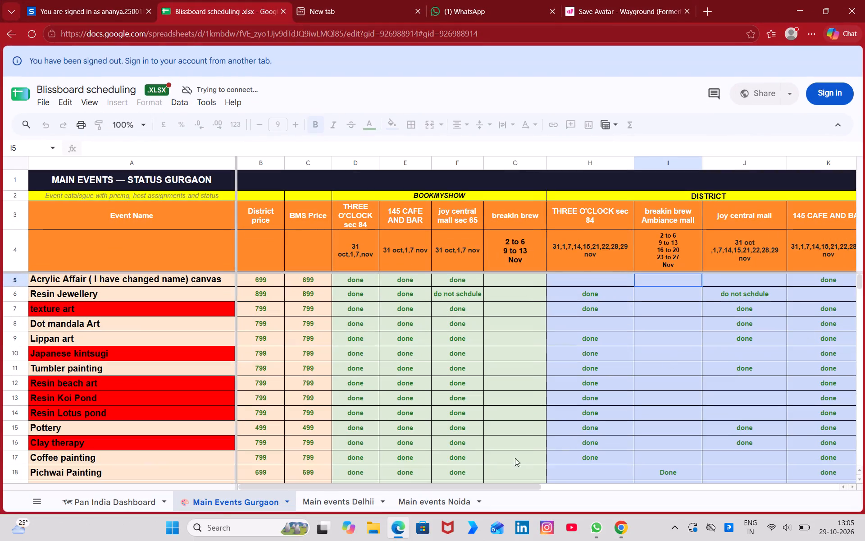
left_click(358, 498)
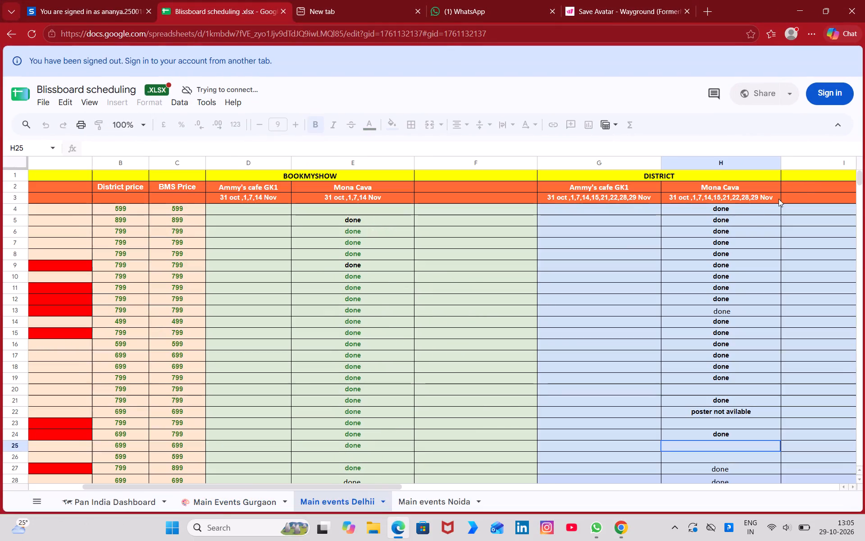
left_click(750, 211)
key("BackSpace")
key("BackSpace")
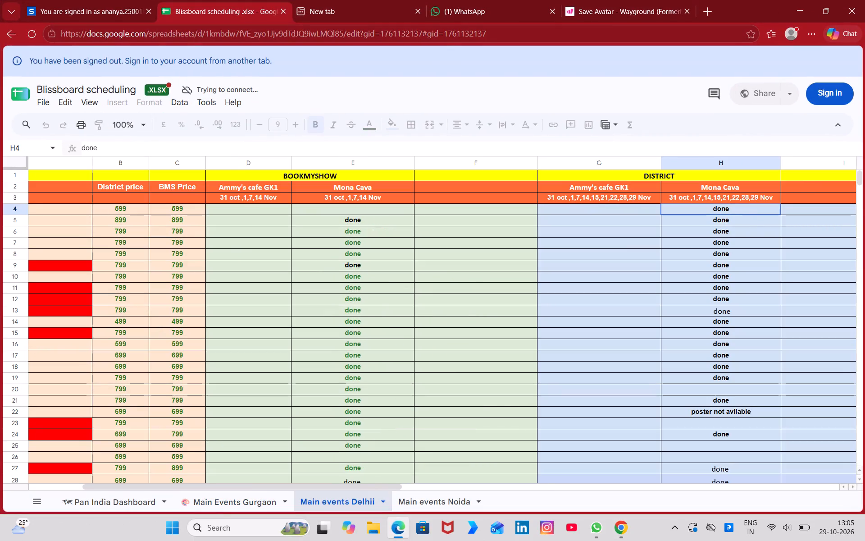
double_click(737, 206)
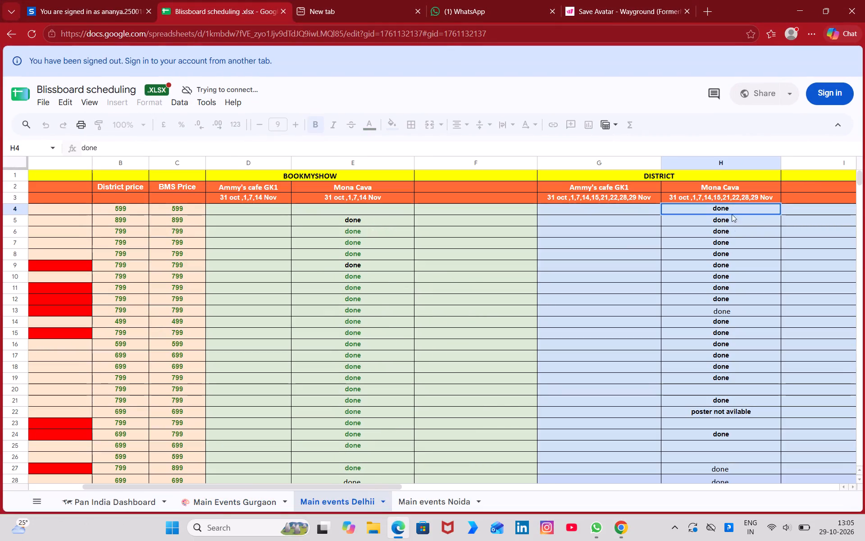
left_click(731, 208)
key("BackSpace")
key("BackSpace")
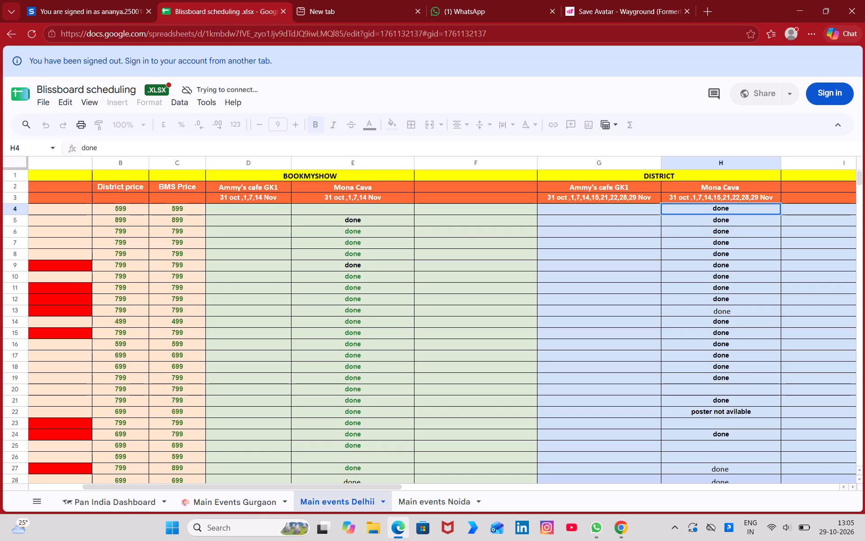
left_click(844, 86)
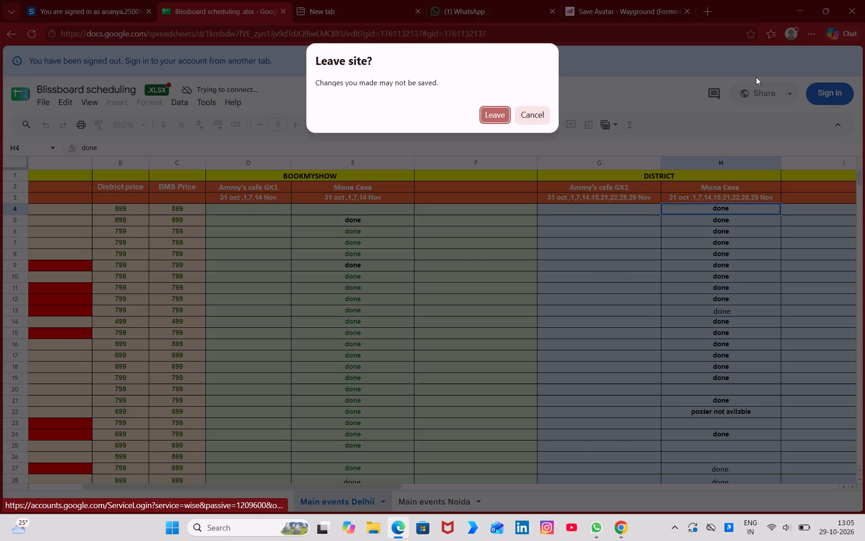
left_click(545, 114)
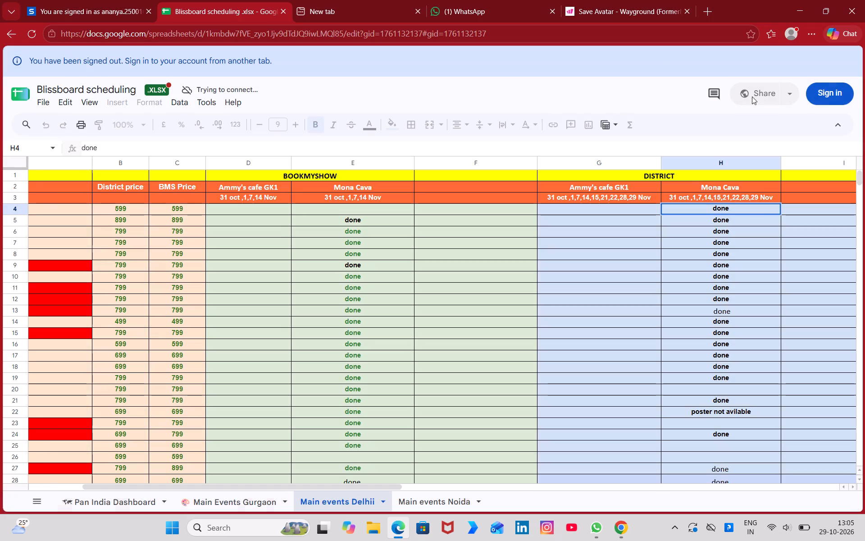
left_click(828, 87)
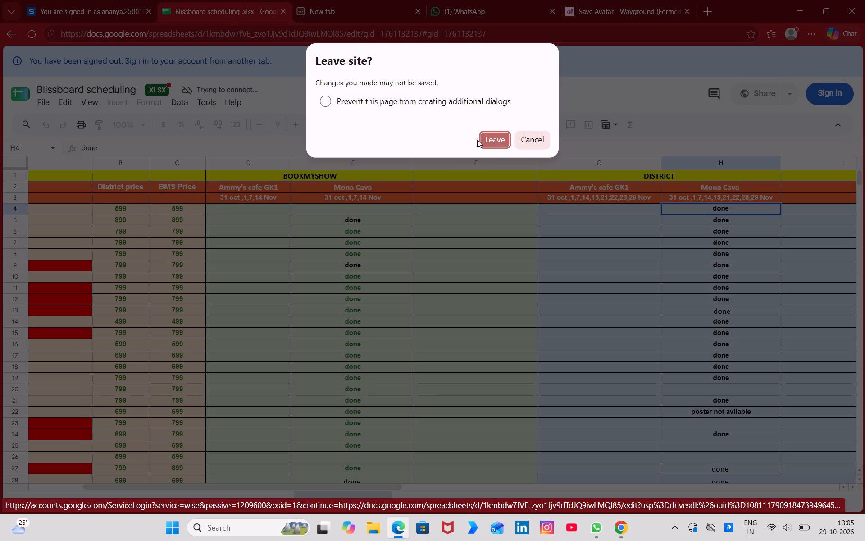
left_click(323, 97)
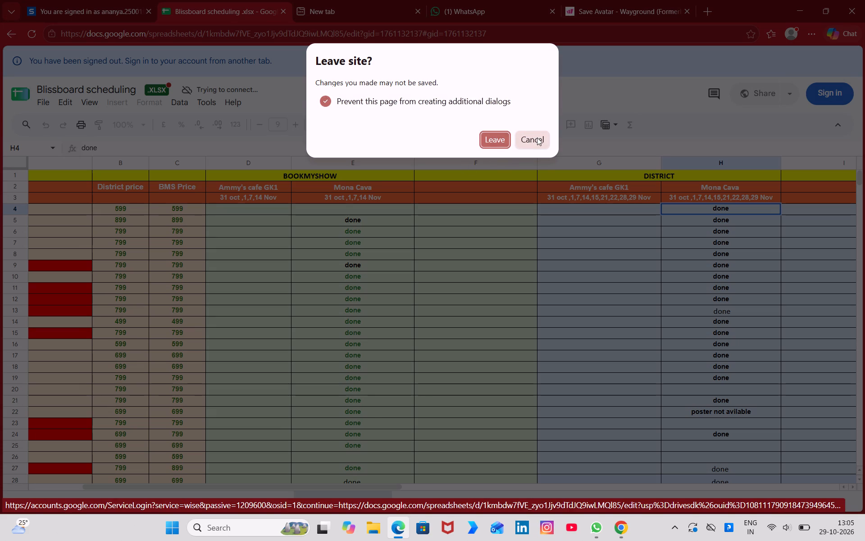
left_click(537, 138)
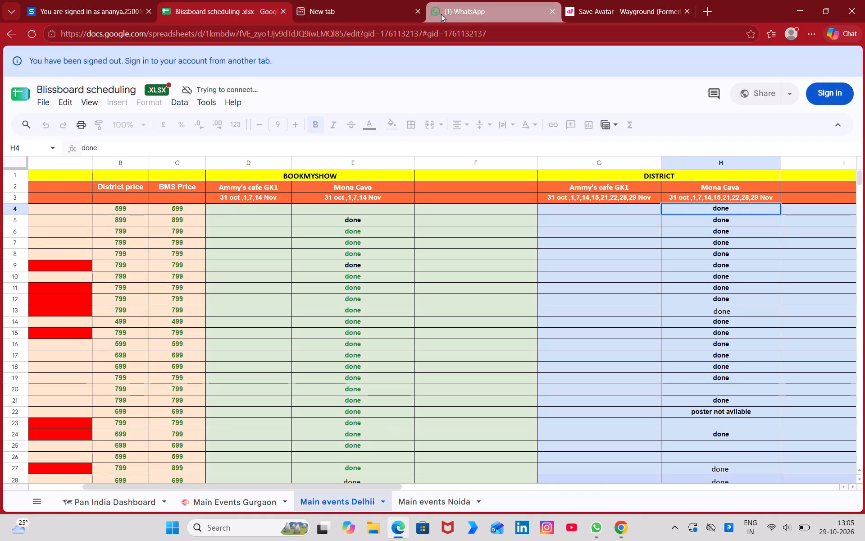
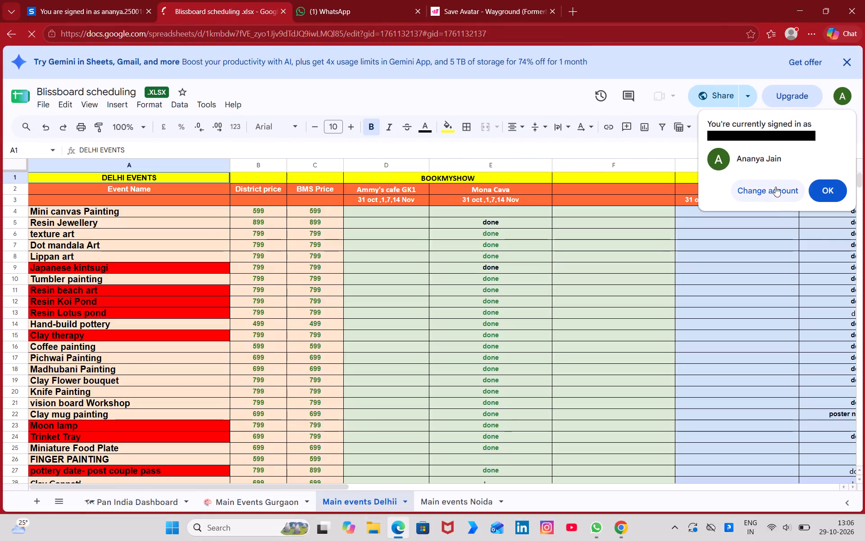
Clear the District status for Mini canvas Painting at Mona Cava in cell H4 of the Main events Delhii sheet.
left_click(775, 187)
scroll(662, 275, "left", 3)
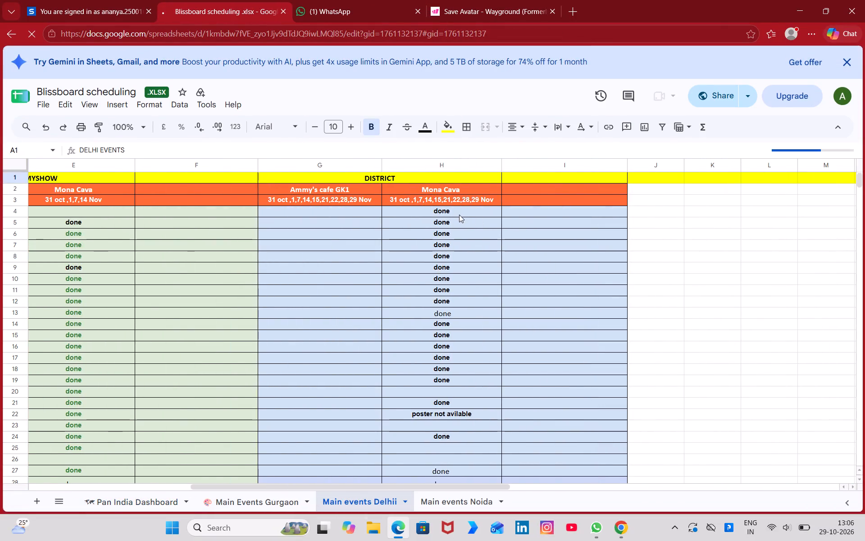
left_click(459, 214)
key("BackSpace")
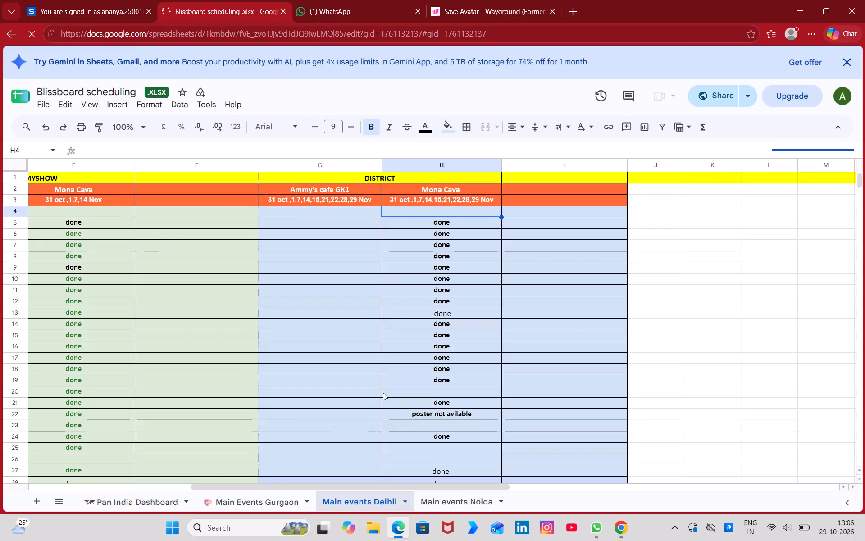
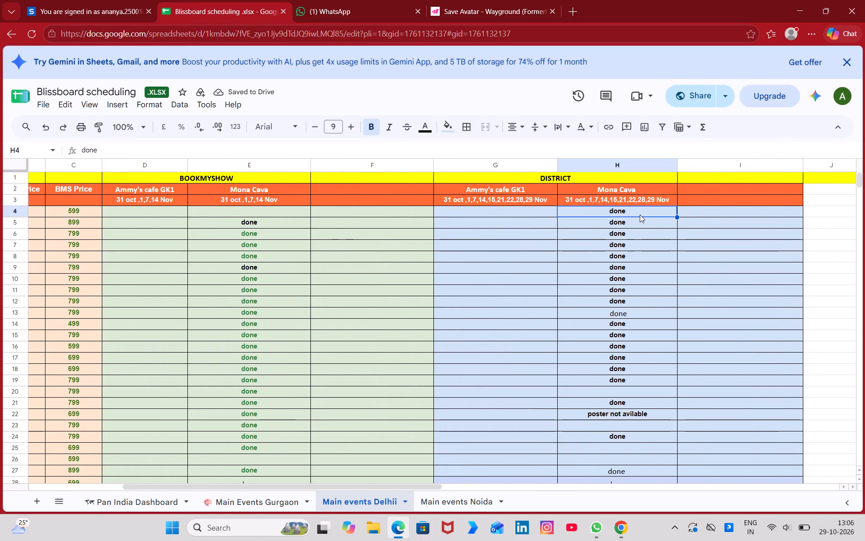
Clear the District status for Mini canvas Painting at Mona Cava in cell H4.
key("BackSpace")
Mark the District status for paint usig clay at Mona Cava as done in cell H33 of the Main events Delhii sheet.
scroll(640, 215, "right", 6)
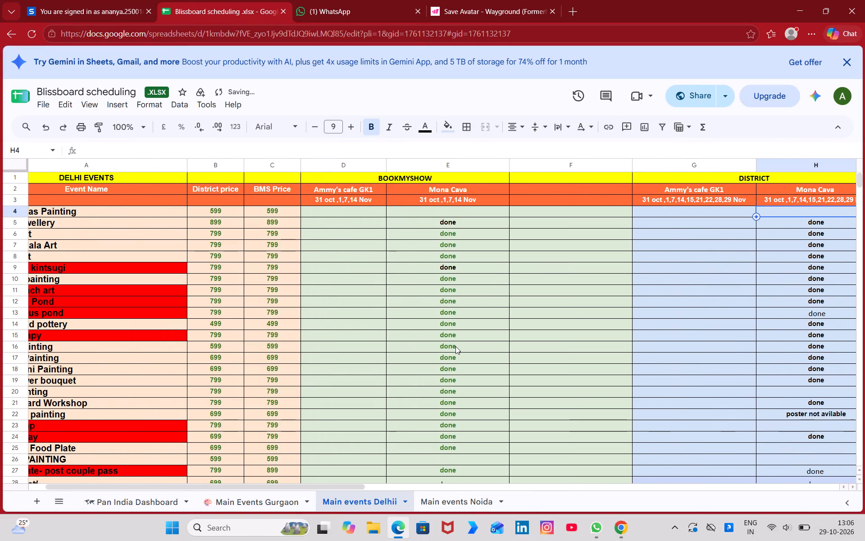
scroll(455, 346, "down", 2)
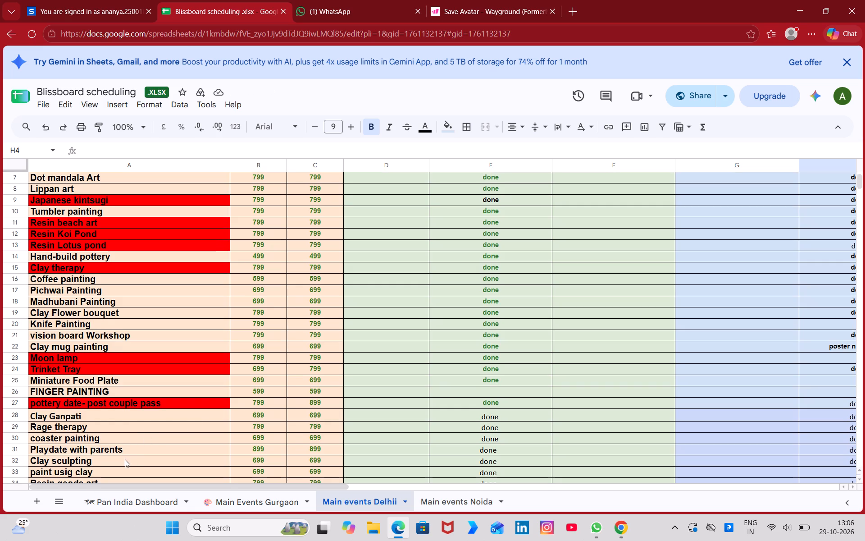
scroll(125, 459, "down", 1)
left_click(137, 457)
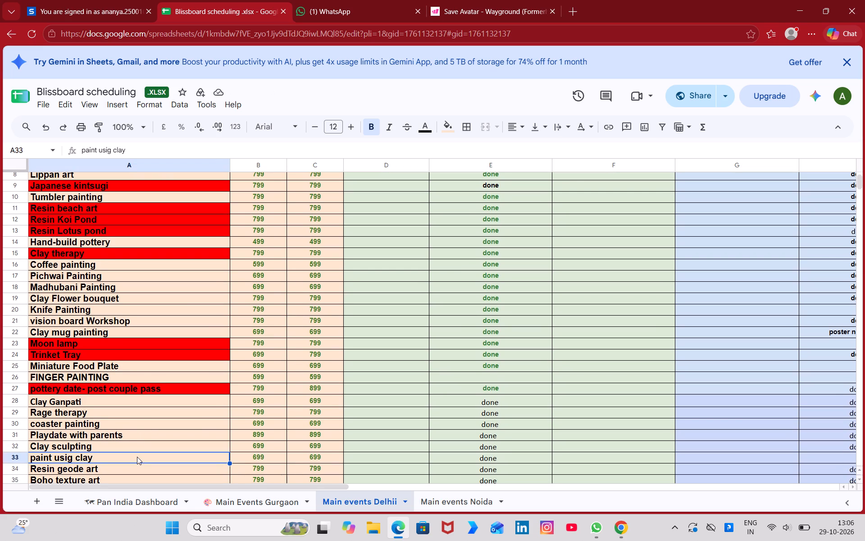
key("Right")
key("Right")
key("Right")
key("Right")
key("Right")
key("Right")
key("Right")
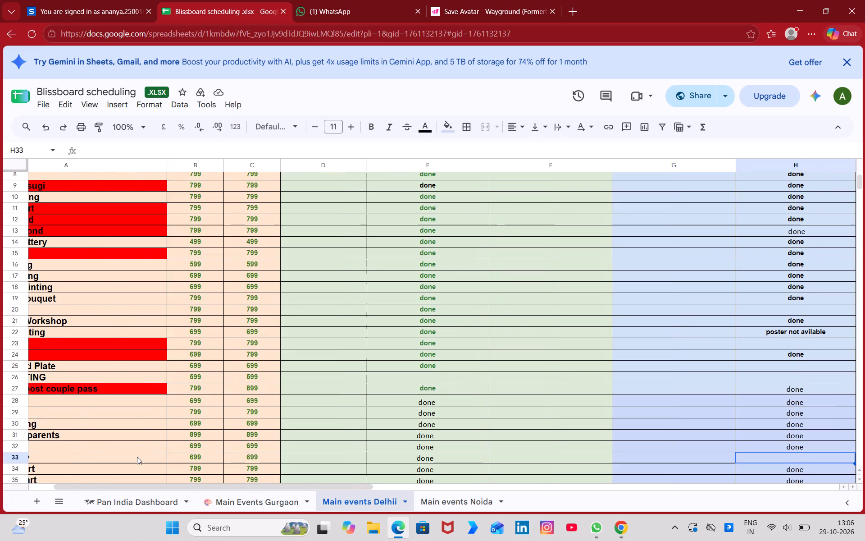
key("d")
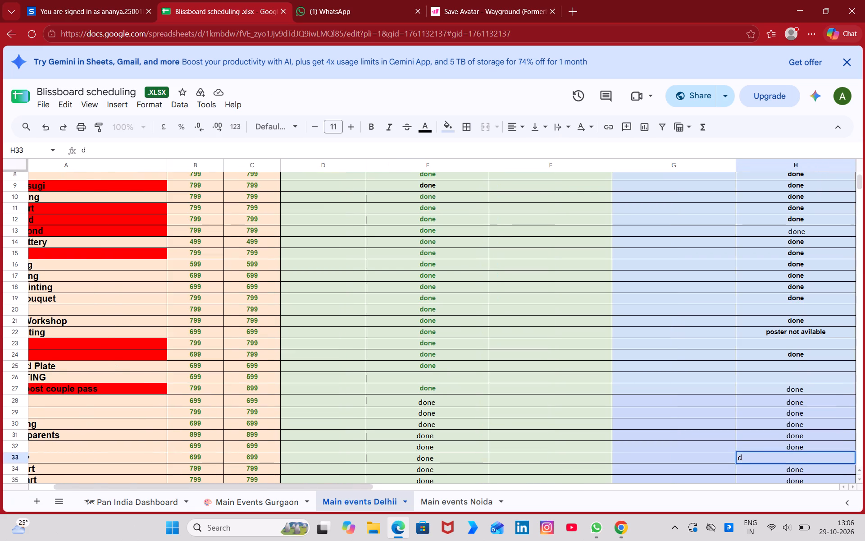
key("BackSpace")
key("space")
key("space")
key("space")
key("space")
key("space")
key("space")
key("space")
key("space")
key("space")
key("space")
key("space")
key("space")
key("space")
key("space")
key("space")
key("space")
key("space")
key("space")
key("space")
key("space")
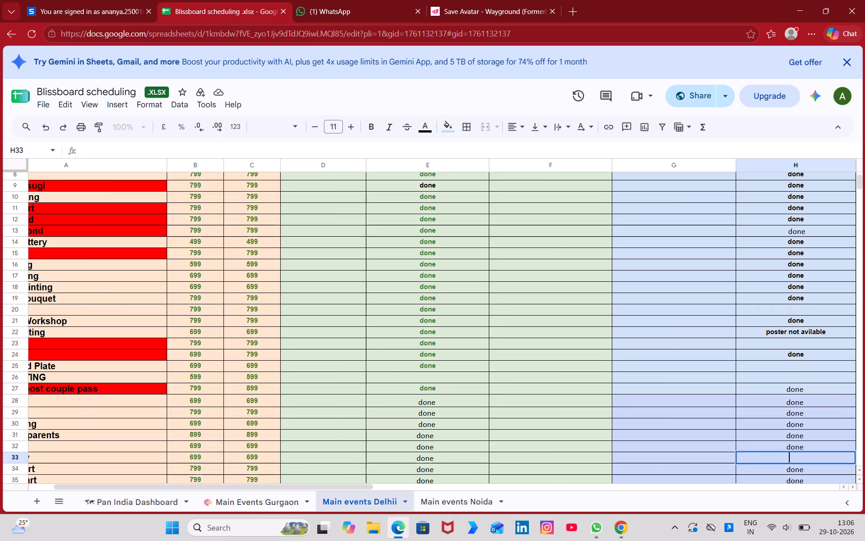
key("d")
key("BackSpace")
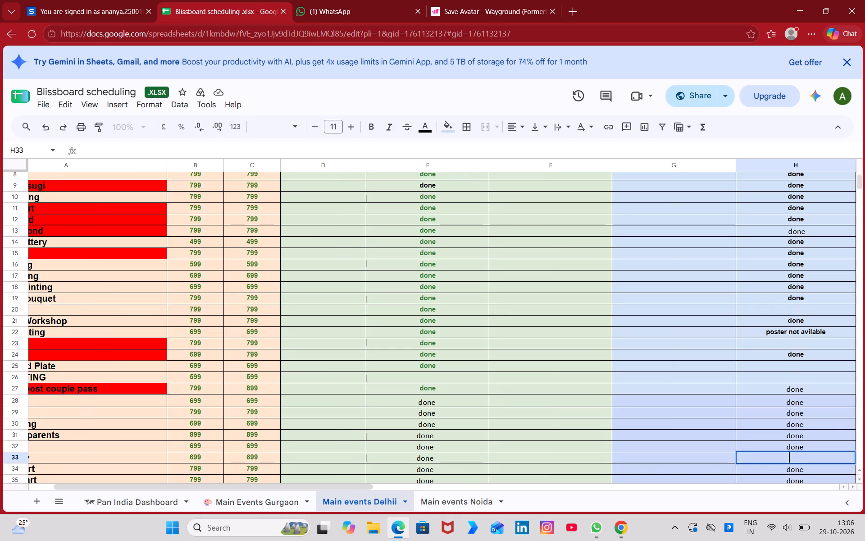
key("BackSpace")
key("d")
key("Return")
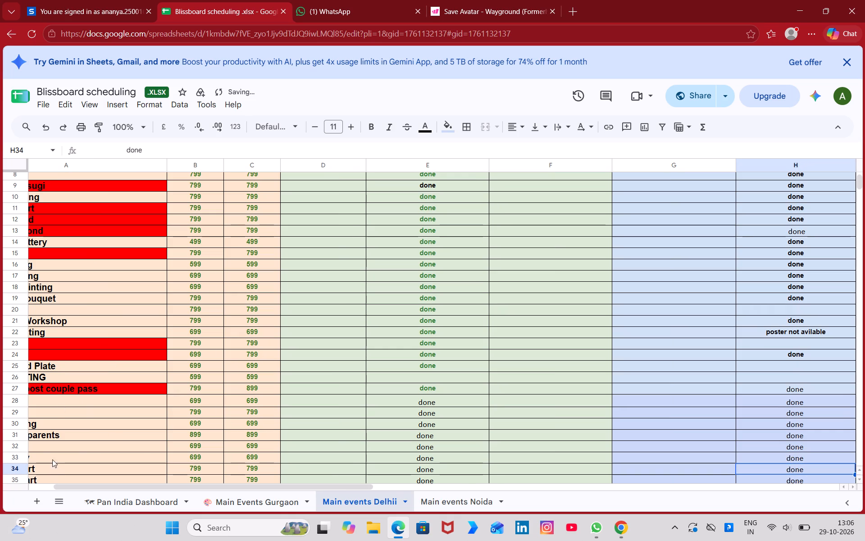
Compare the District statuses in the Main Events Gurgaon sheet with the canvas listings in District Publisher.
scroll(210, 388, "up", 4)
scroll(210, 388, "right", 5)
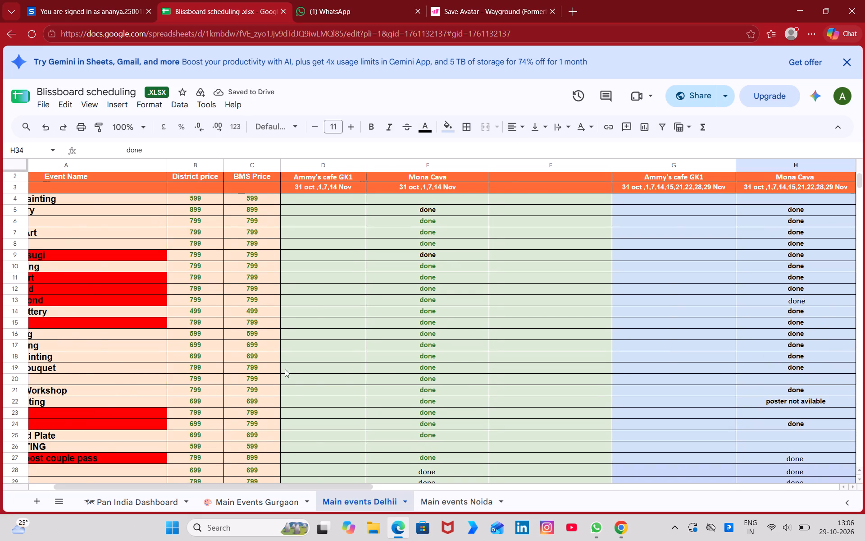
scroll(291, 381, "right", 4)
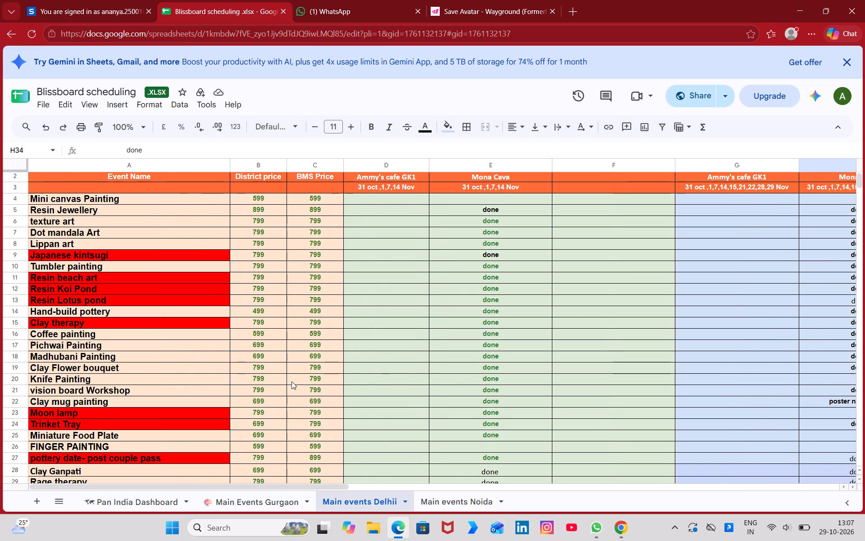
left_click(221, 500)
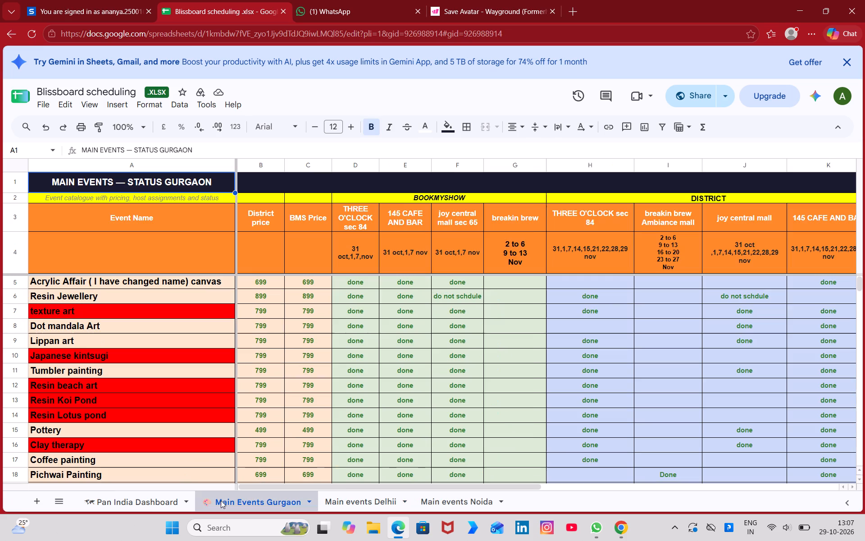
left_click(664, 294)
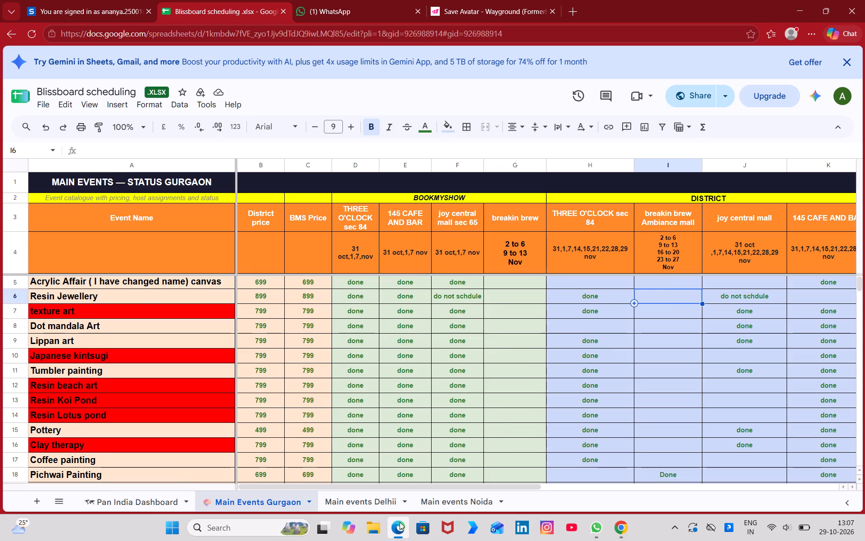
left_click(400, 522)
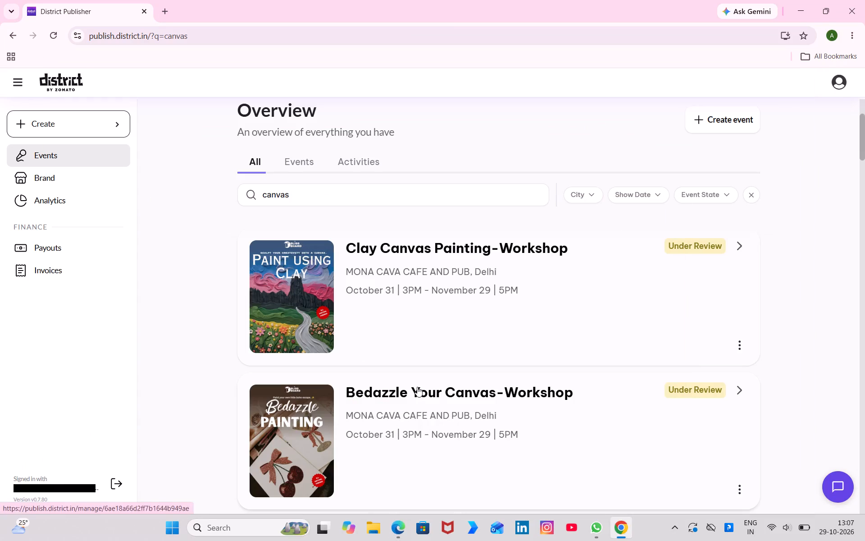
scroll(402, 394, "down", 1)
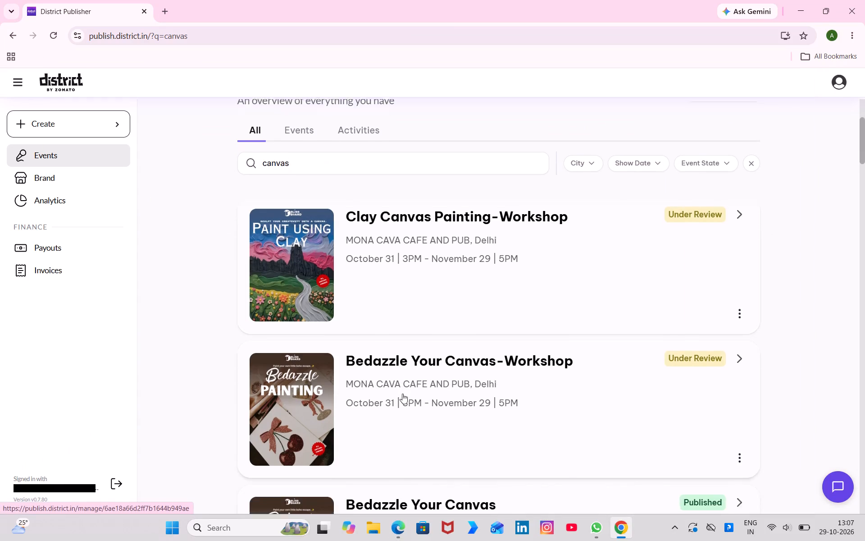
scroll(402, 394, "down", 1)
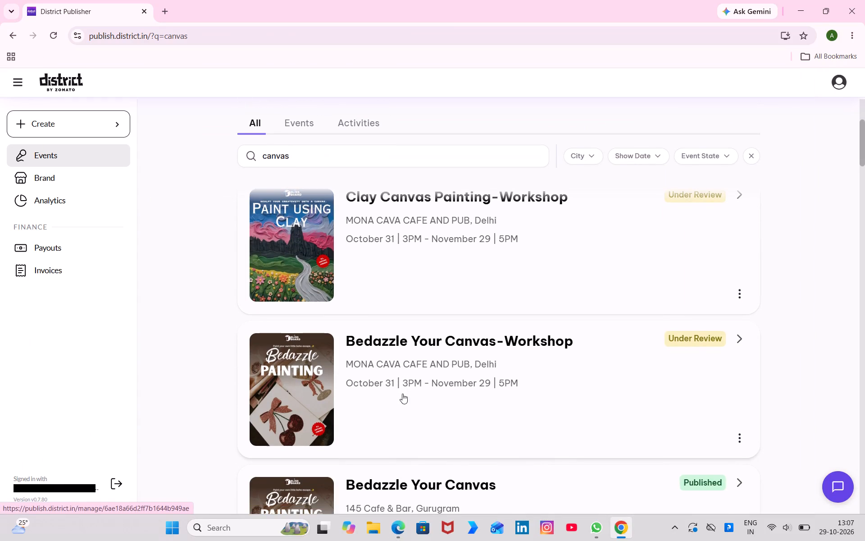
scroll(402, 394, "down", 11)
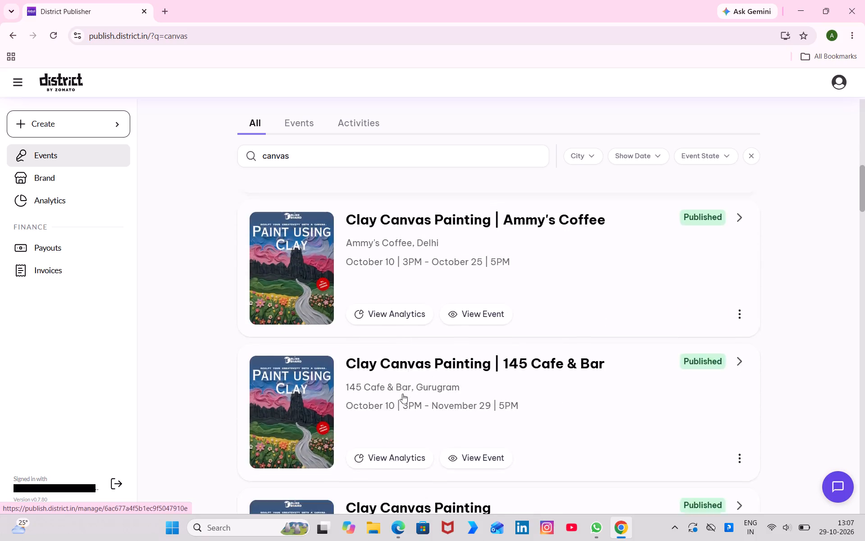
scroll(402, 394, "down", 2)
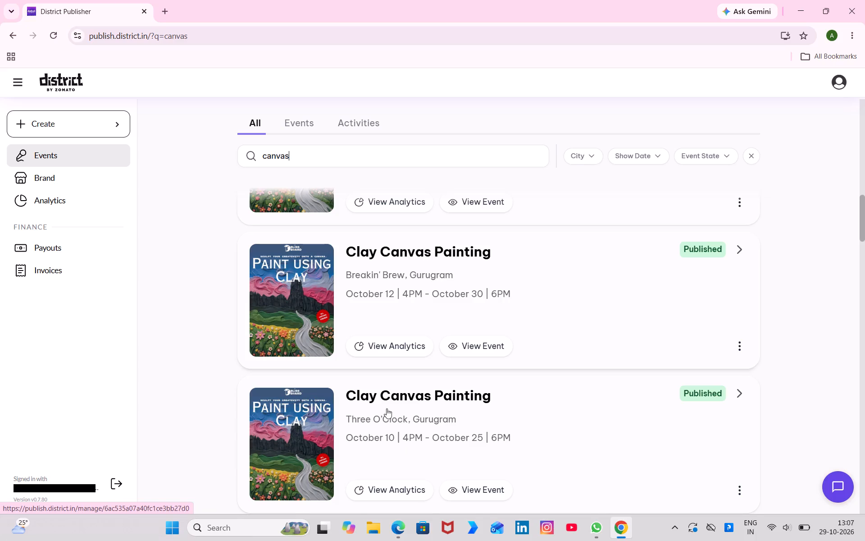
left_click(392, 522)
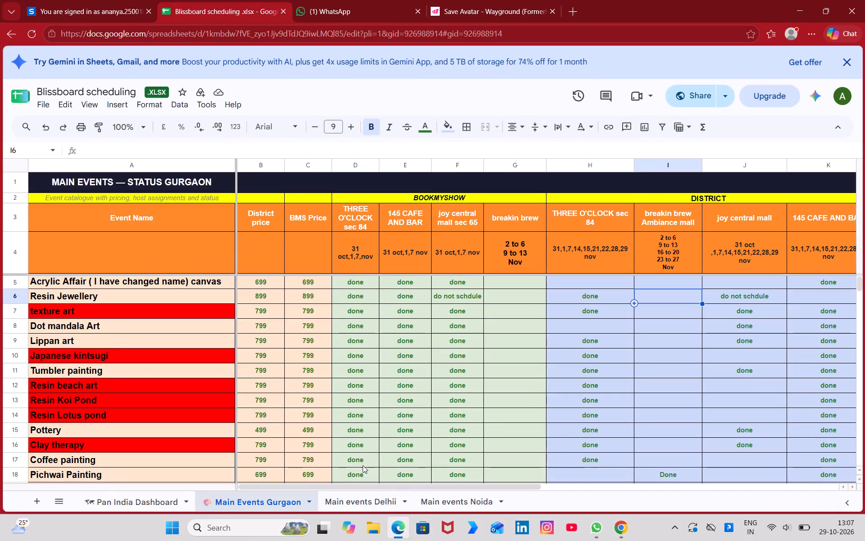
left_click(399, 532)
left_click(399, 532)
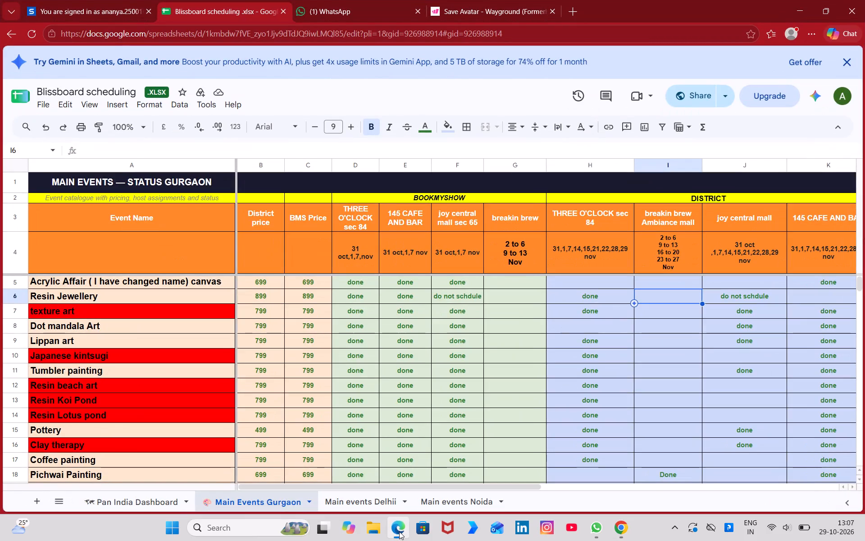
left_click(399, 532)
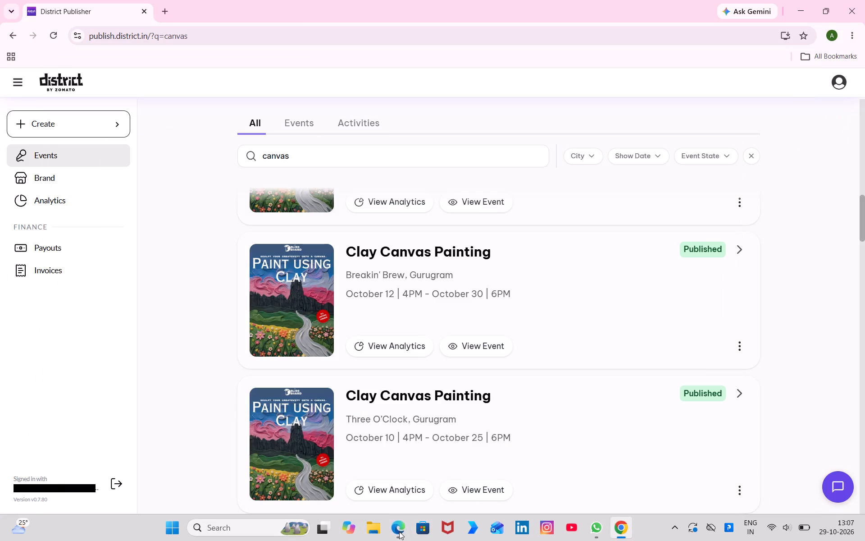
Copy the Entry Pass description from the Thu, 29 Oct 04:00 PM show of Clay Canvas Painting at Breakin' Brew.
left_click(350, 312)
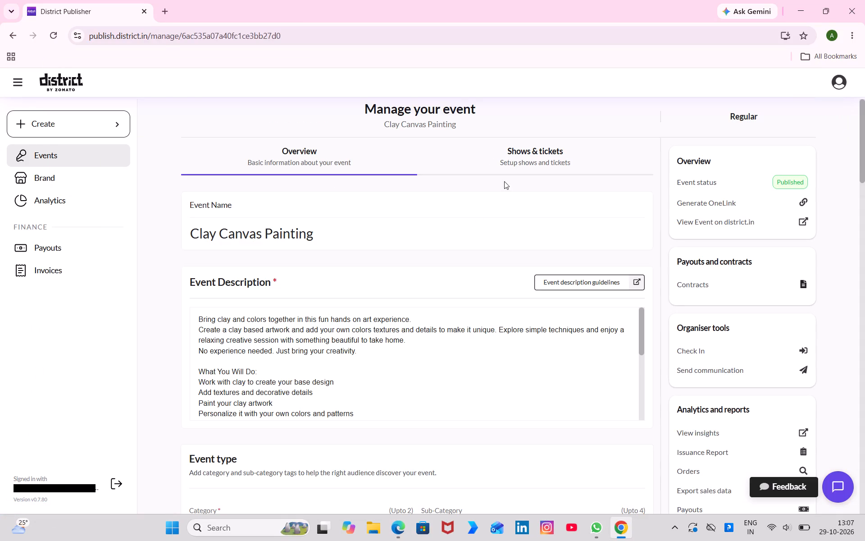
left_click(502, 172)
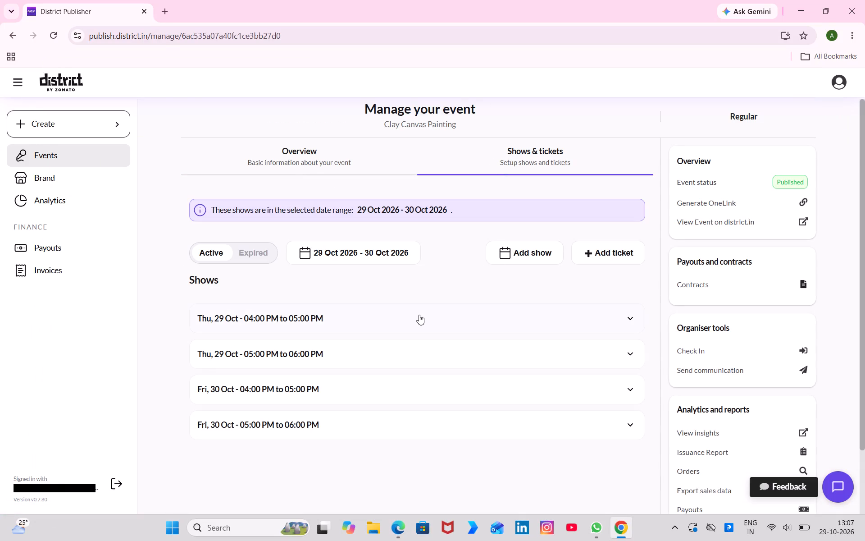
left_click(487, 316)
left_click(629, 396)
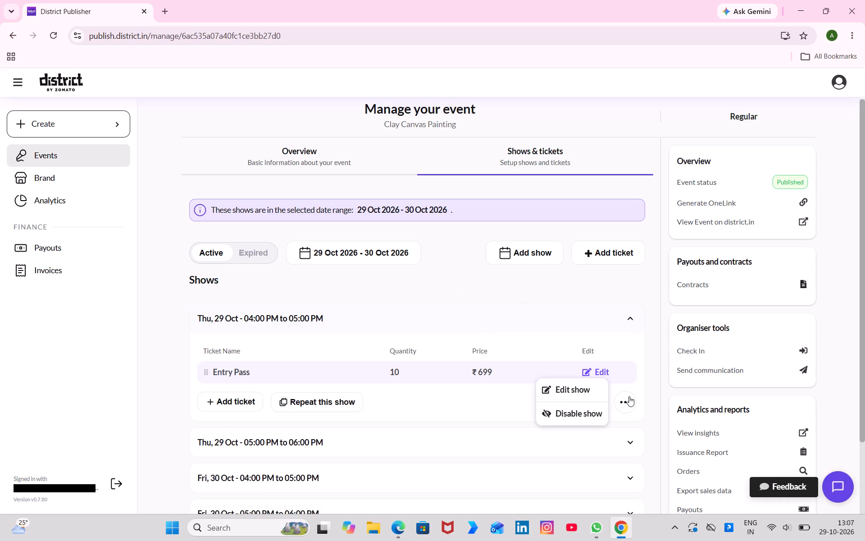
left_click(578, 389)
left_click(526, 397)
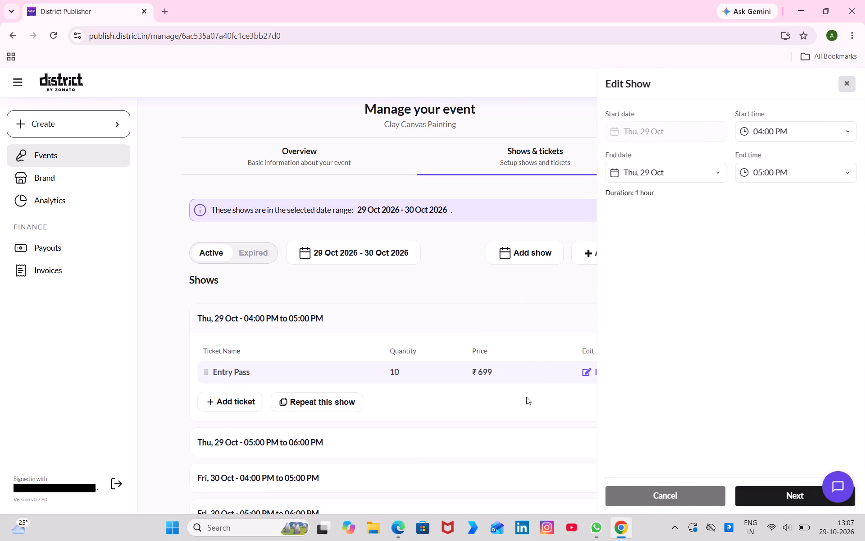
left_click(605, 372)
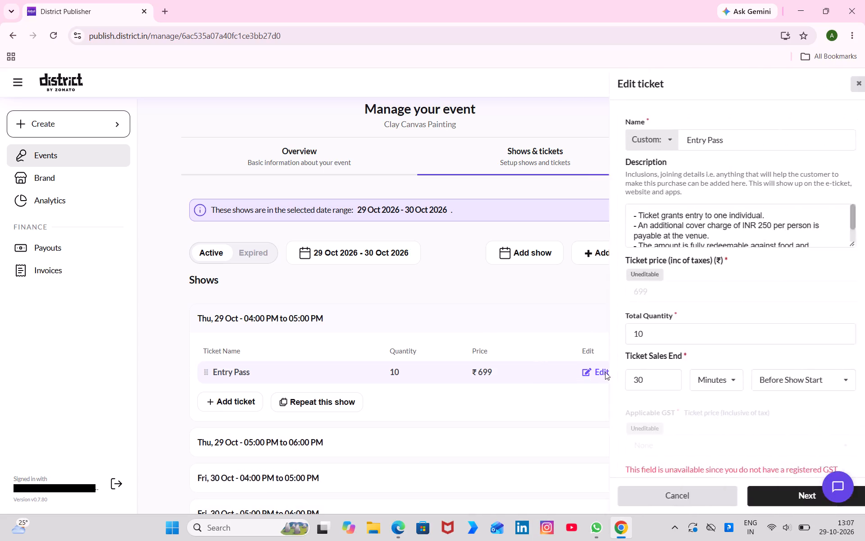
left_click(687, 224)
key("ctrl+a")
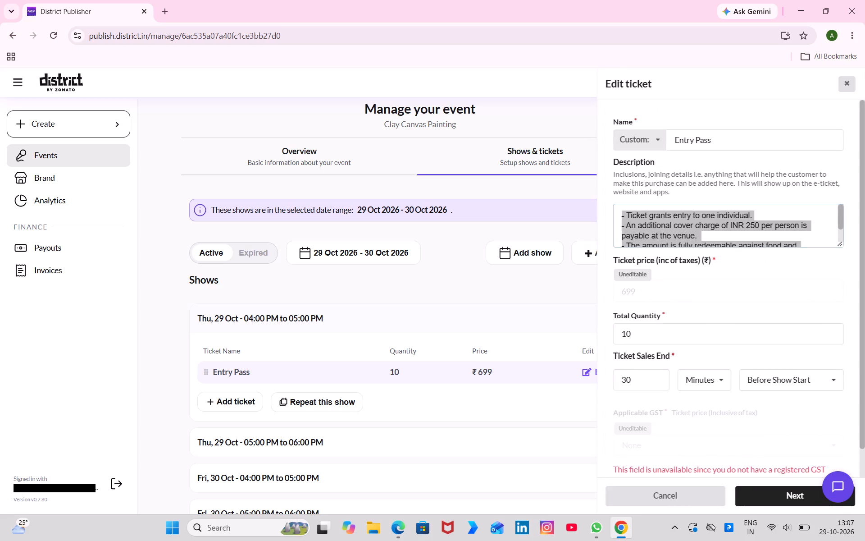
key("ctrl+c")
left_click(532, 280)
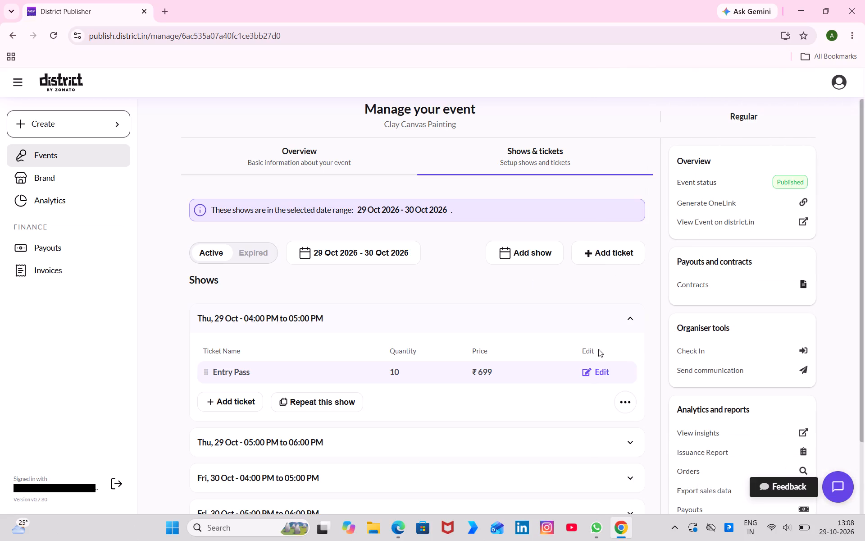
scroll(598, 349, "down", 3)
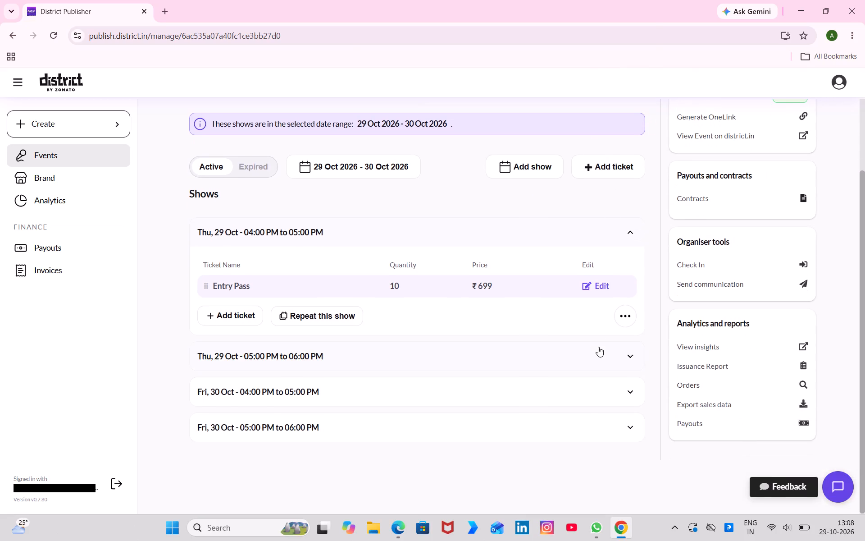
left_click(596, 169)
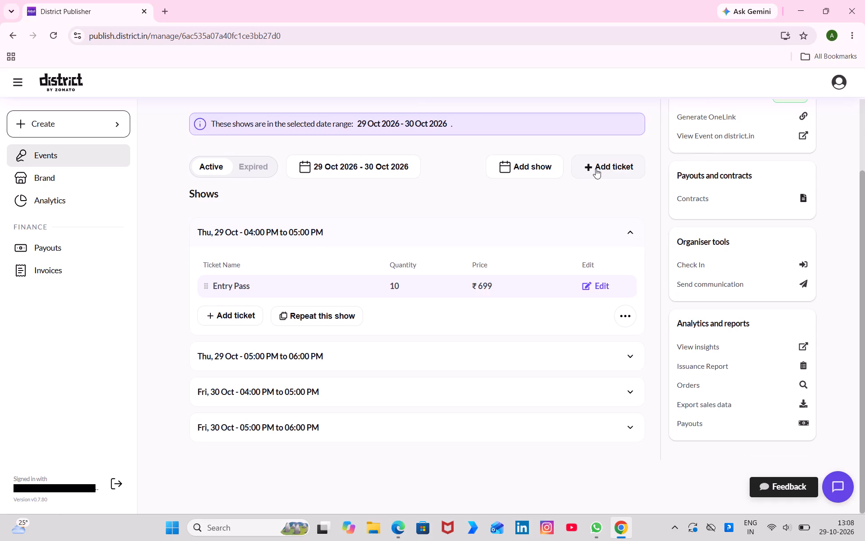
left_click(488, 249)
Start adding a show to Clay Canvas Painting as a recurring event that repeats weekly.
left_click(543, 164)
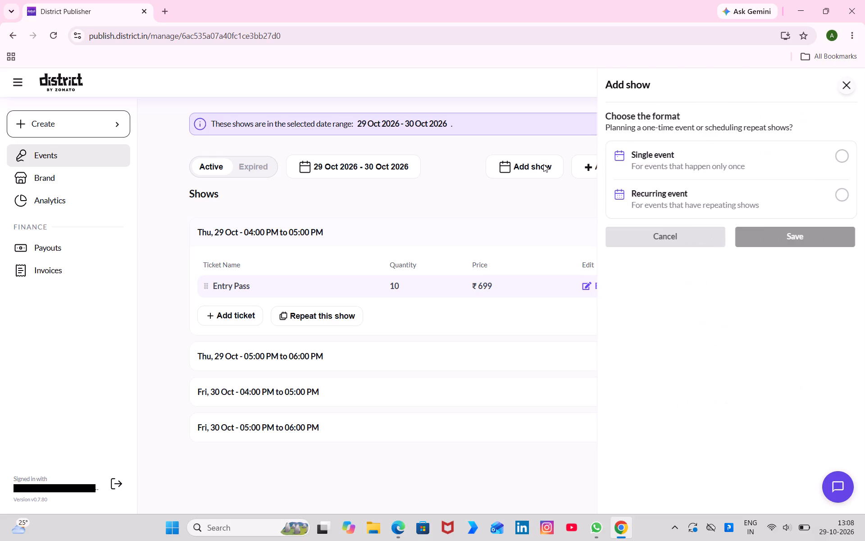
left_click(696, 192)
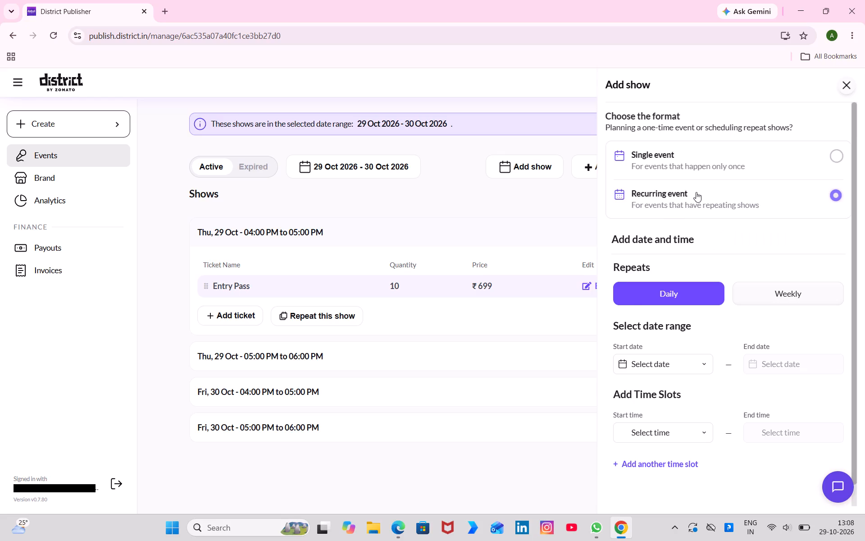
left_click(757, 293)
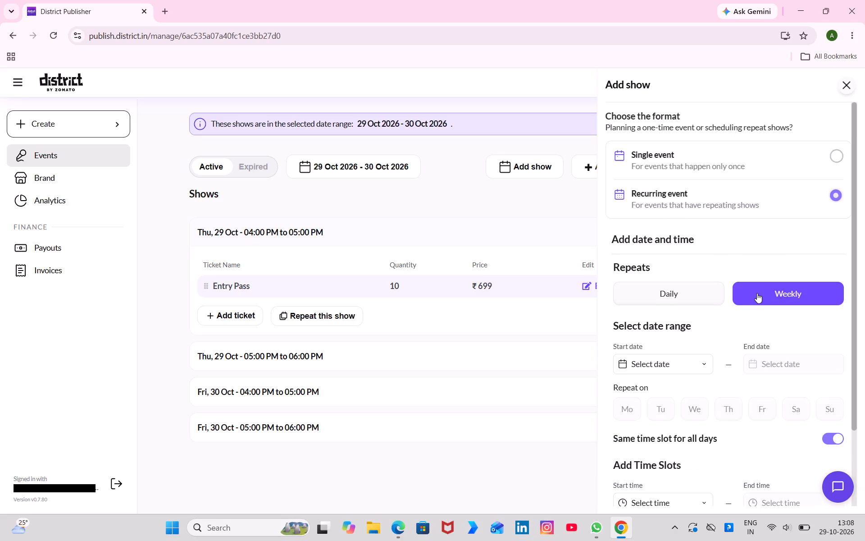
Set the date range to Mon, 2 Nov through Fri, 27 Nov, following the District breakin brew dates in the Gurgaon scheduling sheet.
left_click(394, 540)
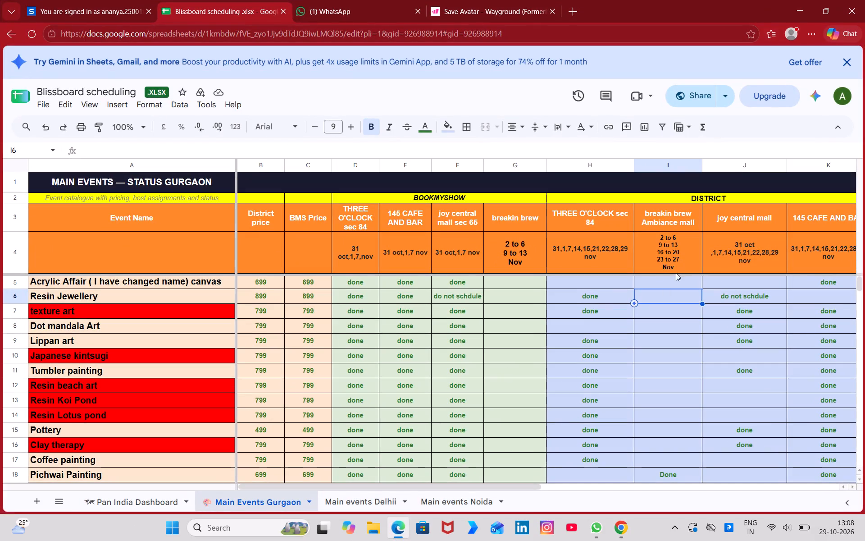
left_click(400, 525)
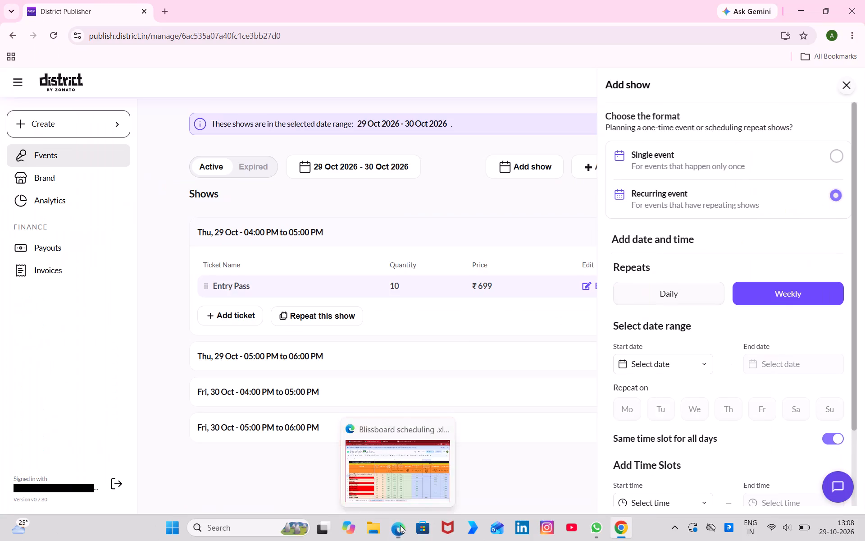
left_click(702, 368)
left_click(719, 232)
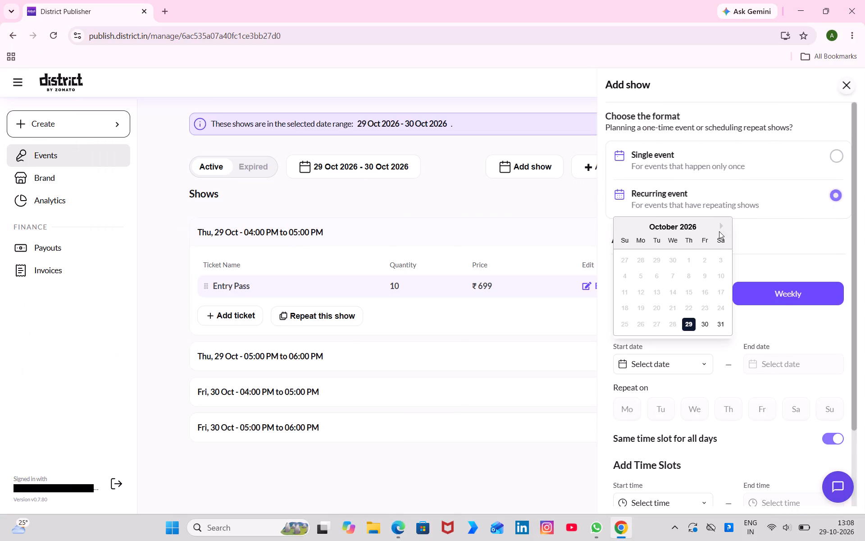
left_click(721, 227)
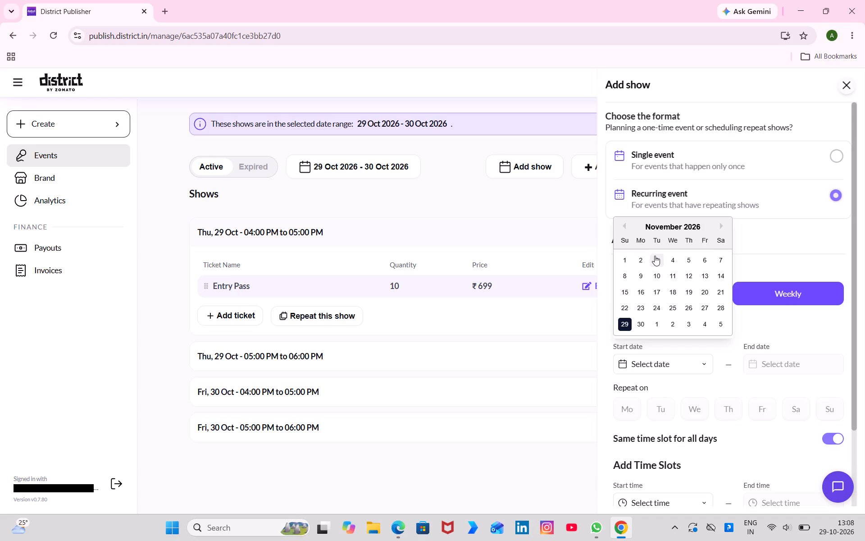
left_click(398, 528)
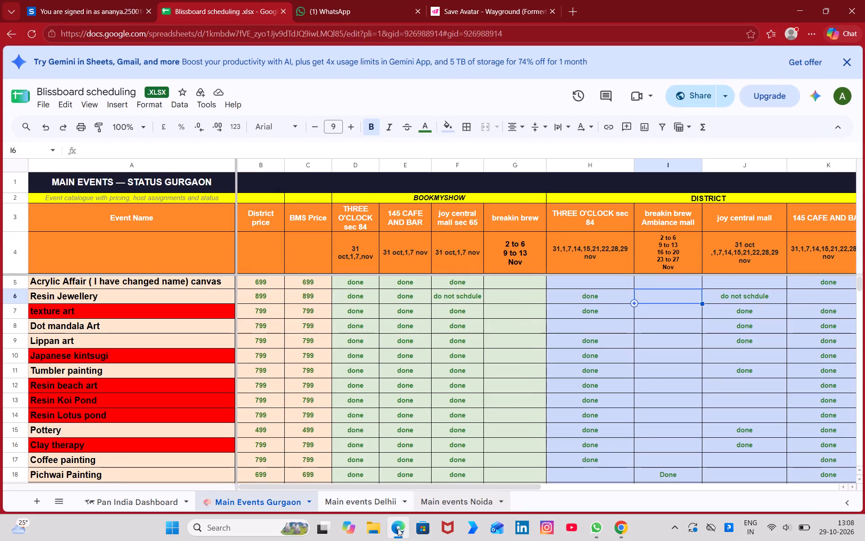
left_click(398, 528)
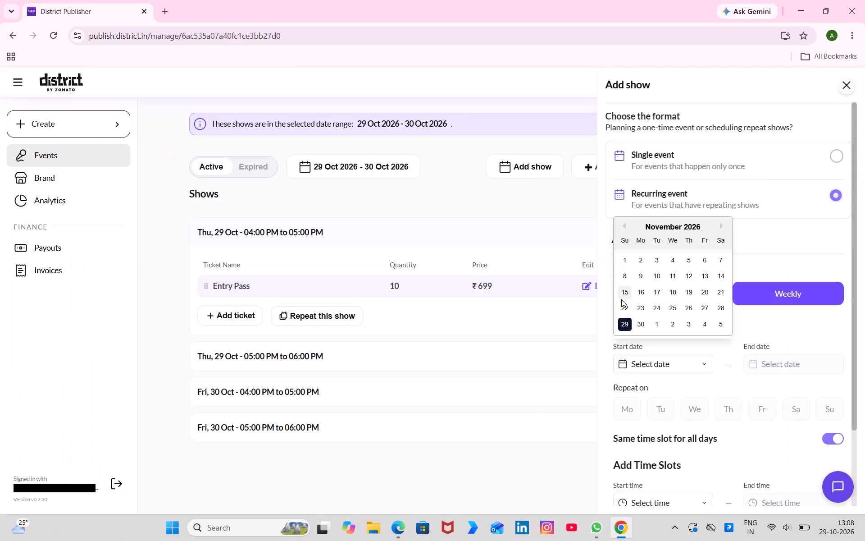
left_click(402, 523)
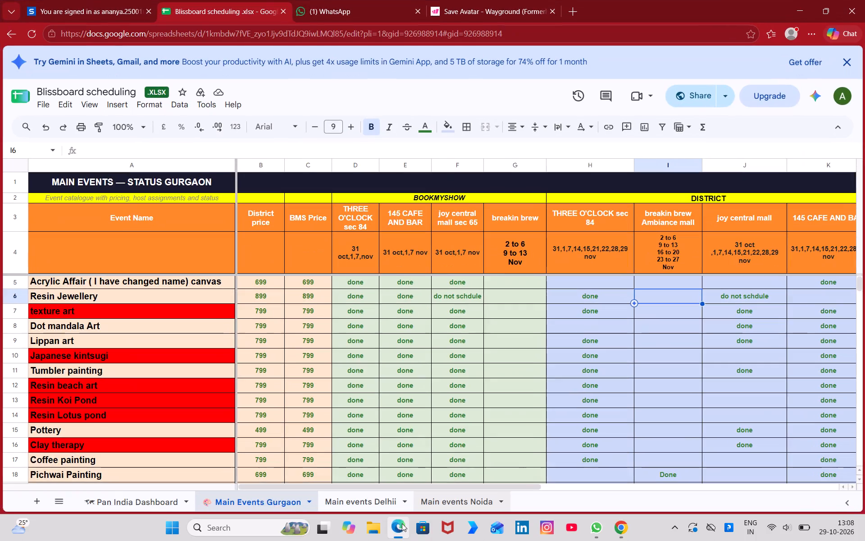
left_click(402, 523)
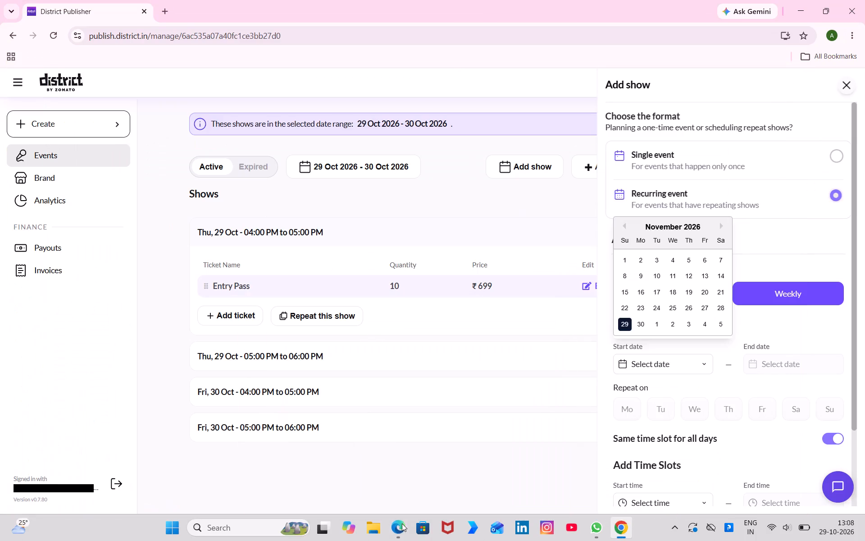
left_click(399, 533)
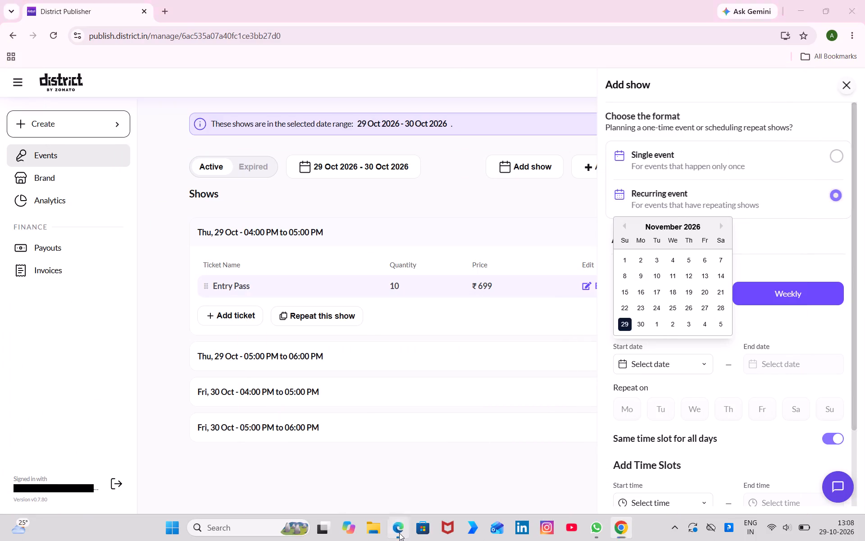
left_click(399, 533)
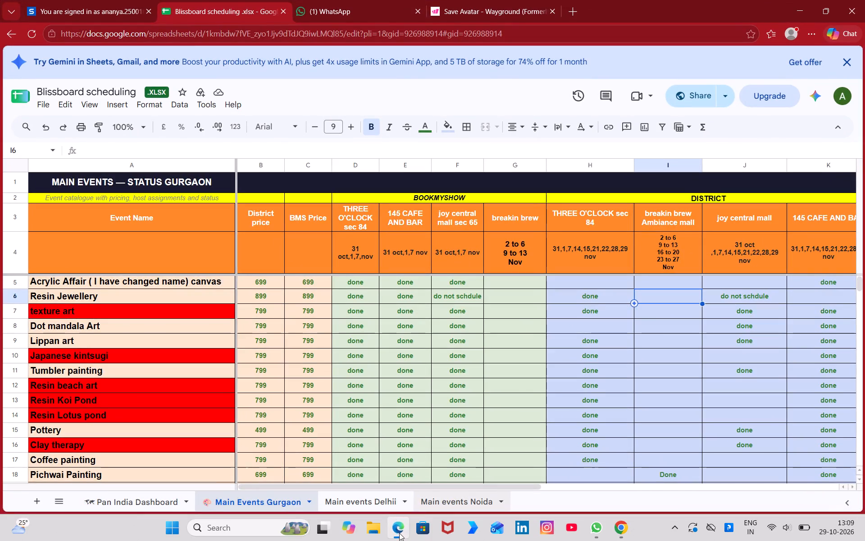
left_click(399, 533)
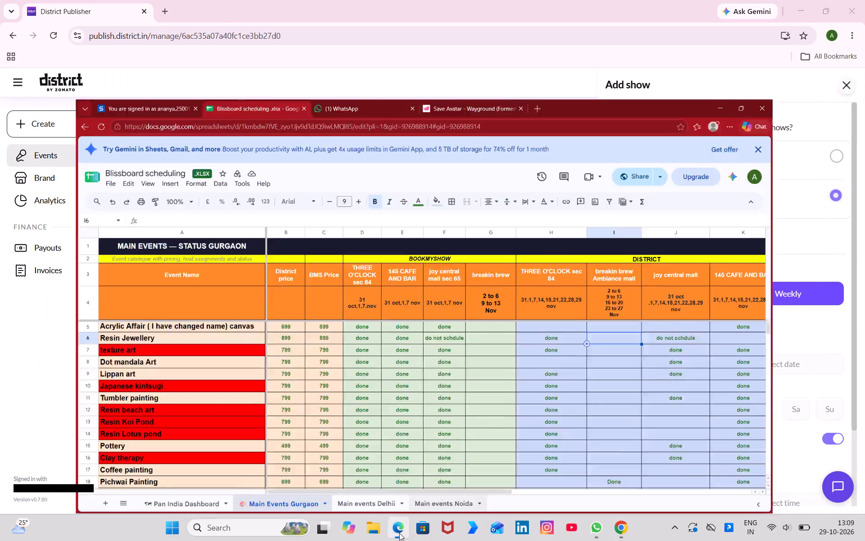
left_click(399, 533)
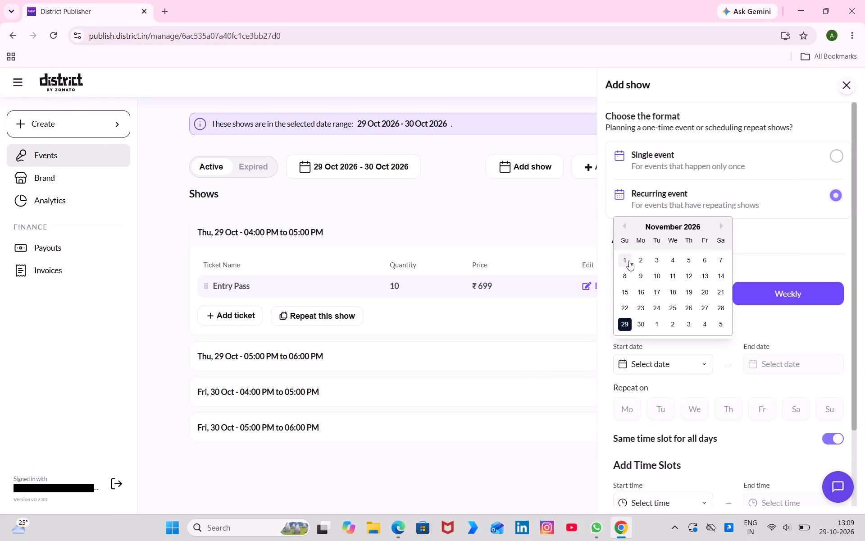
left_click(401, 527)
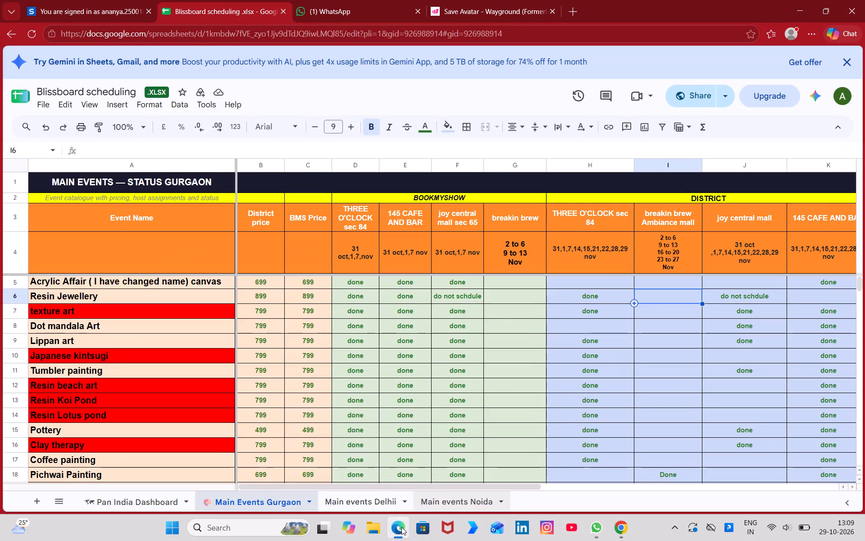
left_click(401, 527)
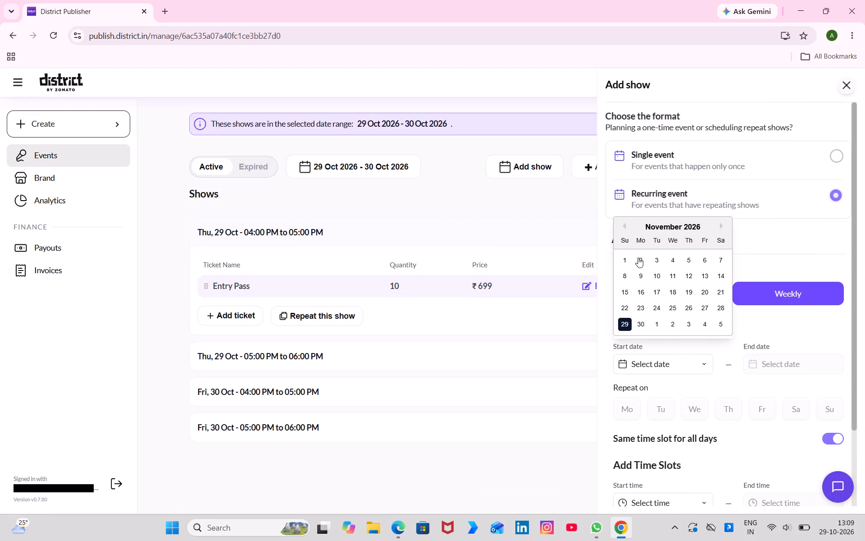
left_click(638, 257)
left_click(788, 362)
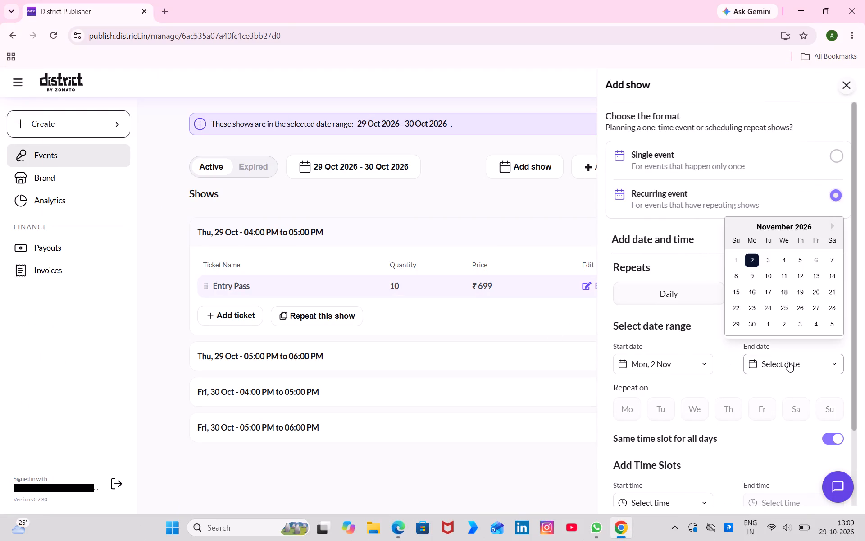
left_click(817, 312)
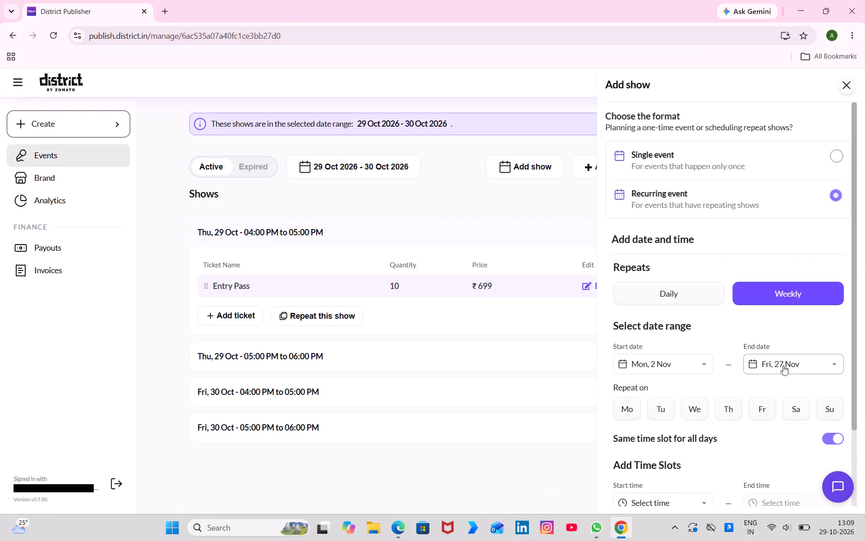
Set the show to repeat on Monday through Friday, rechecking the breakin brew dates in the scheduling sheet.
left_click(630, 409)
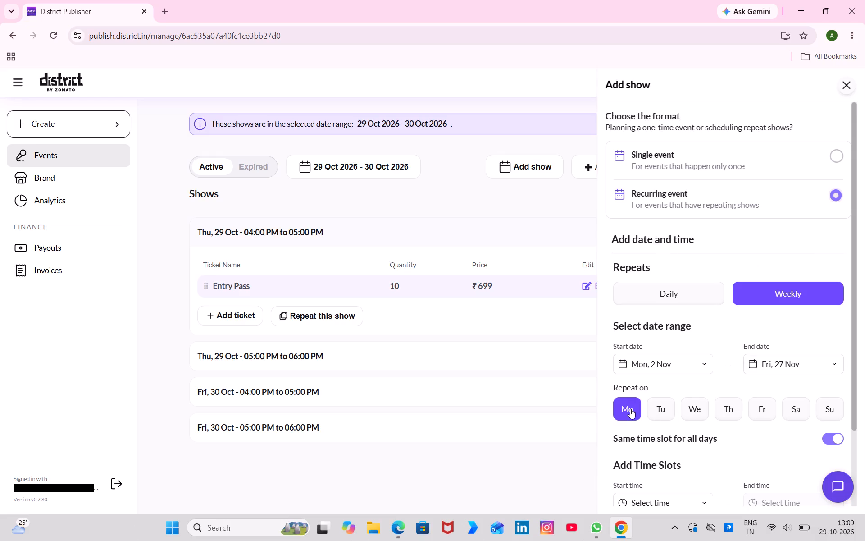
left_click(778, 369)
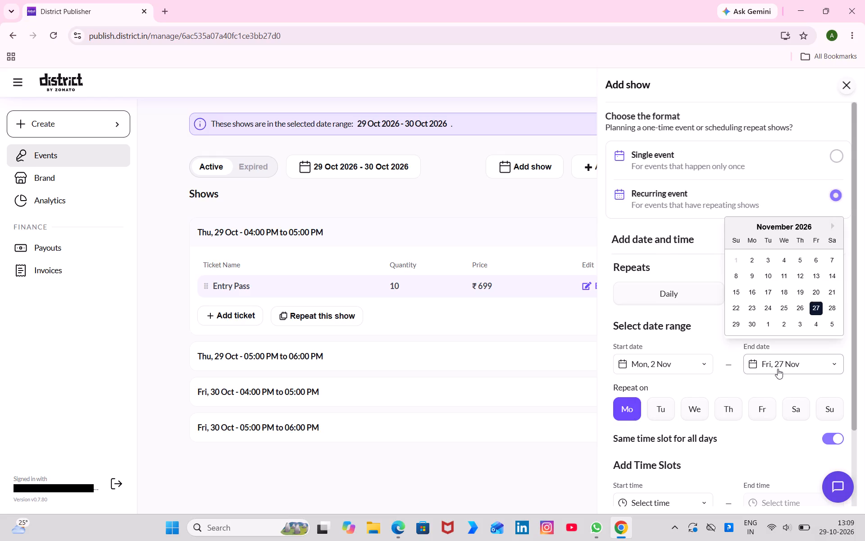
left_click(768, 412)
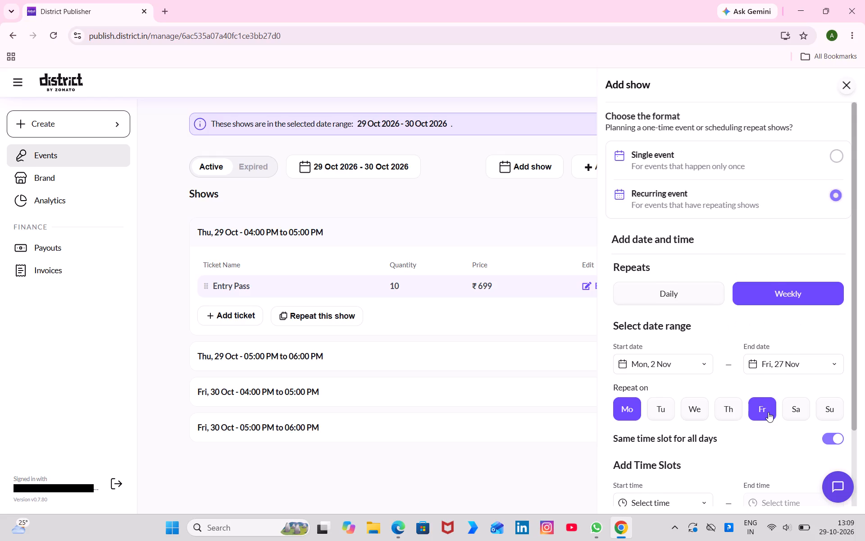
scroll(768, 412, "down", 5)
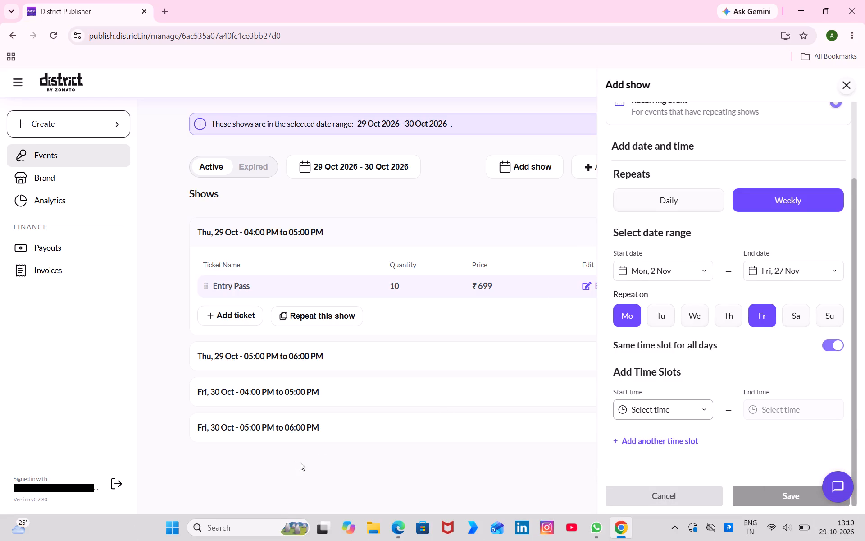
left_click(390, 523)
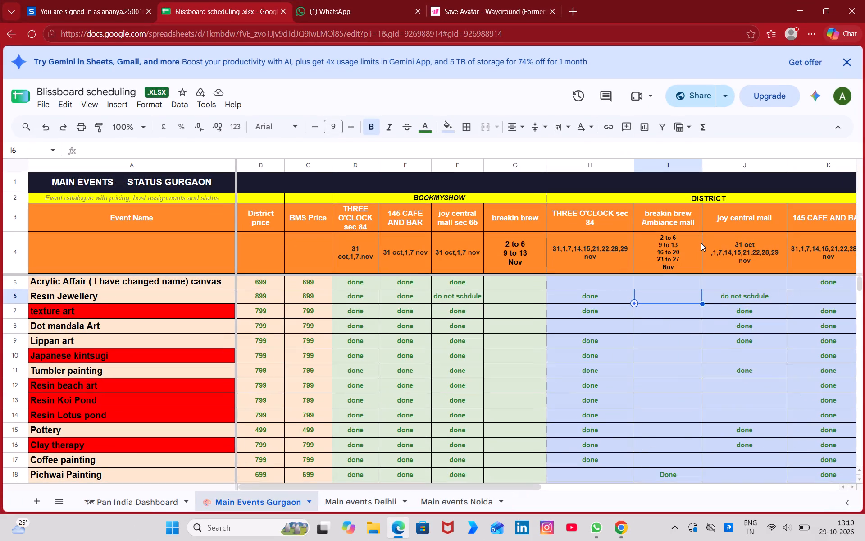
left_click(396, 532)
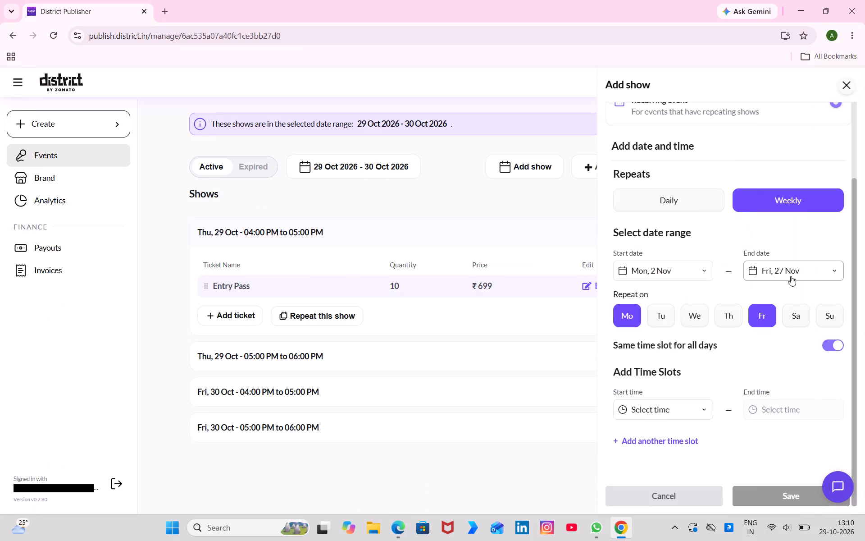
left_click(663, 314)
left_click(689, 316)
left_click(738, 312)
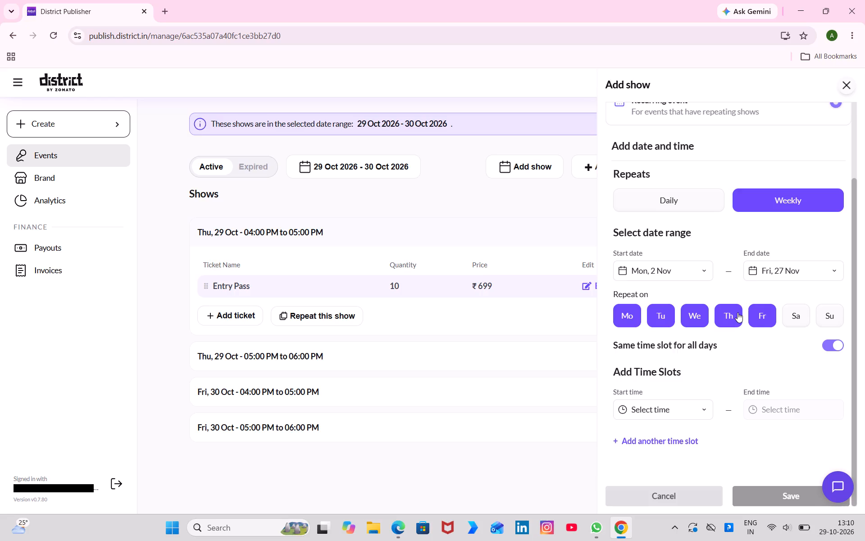
Change the recurring show's date range to Sun, 1 Nov through Sat, 28 Nov.
left_click(709, 274)
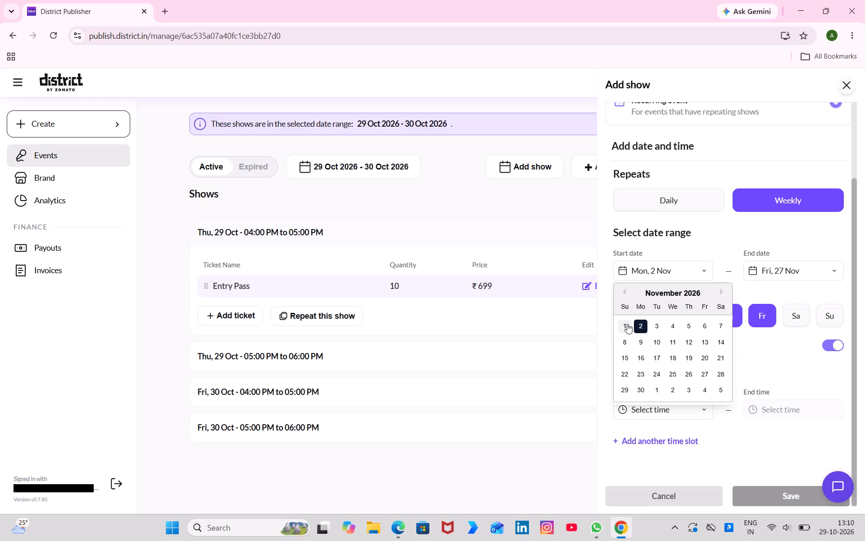
left_click(627, 324)
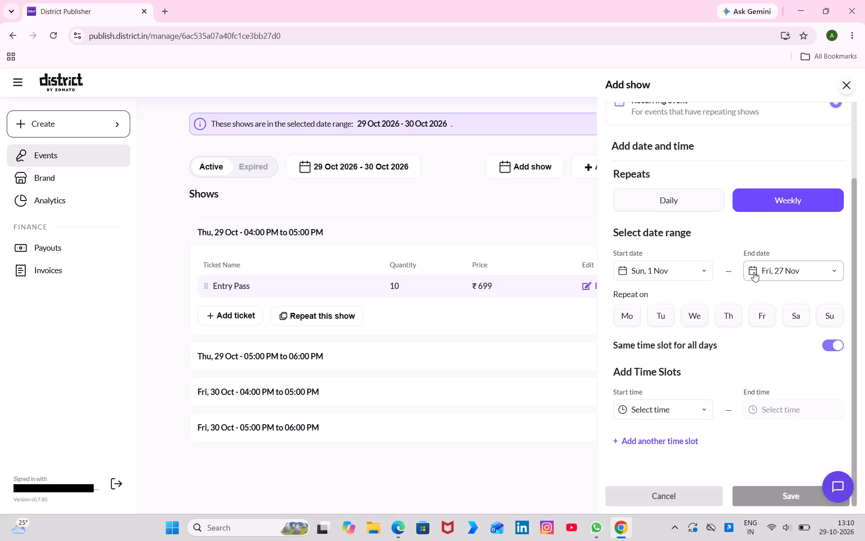
left_click(763, 272)
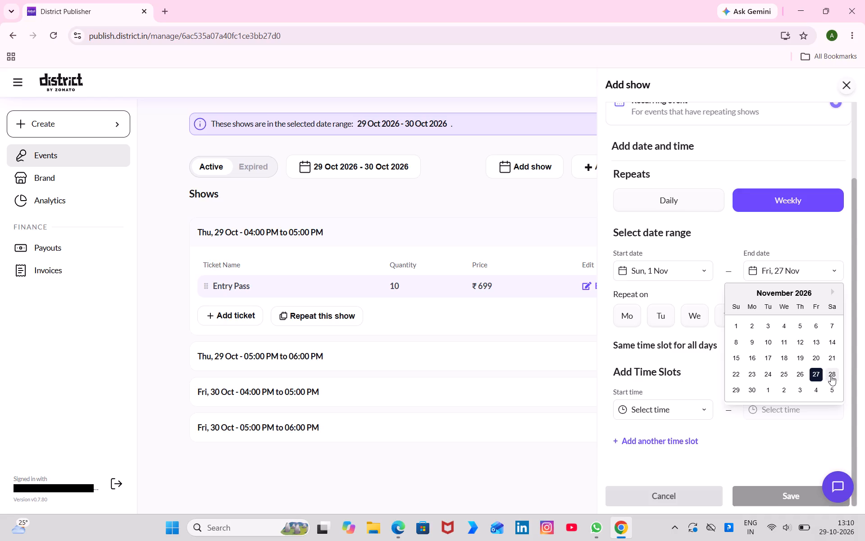
left_click(831, 376)
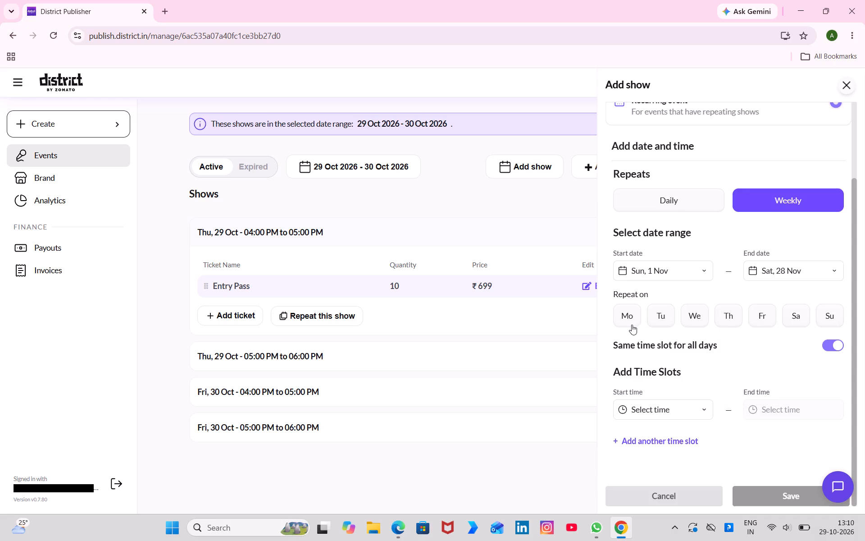
Set the recurring show to repeat every Monday, Tuesday, Wednesday, Thursday and Friday.
left_click(632, 325)
left_click(655, 315)
left_click(687, 314)
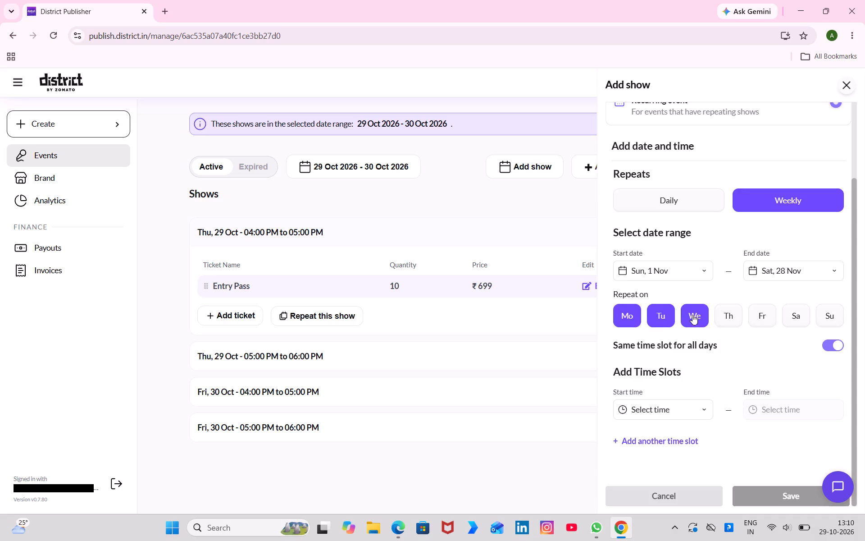
left_click(734, 321)
left_click(760, 313)
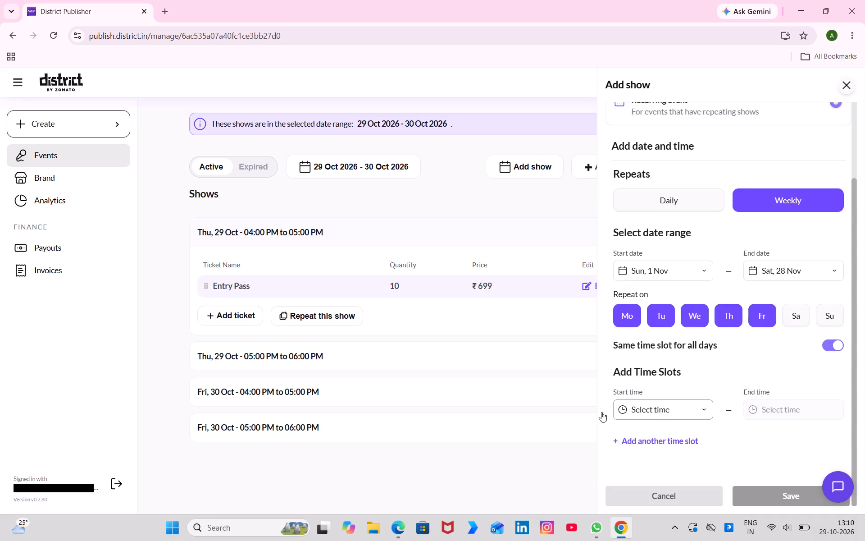
Set the first time slot to 04:00 PM–05:00 PM, following Breakin Brew's start time in the scheduling sheet's Pan India Dashboard.
left_click(402, 531)
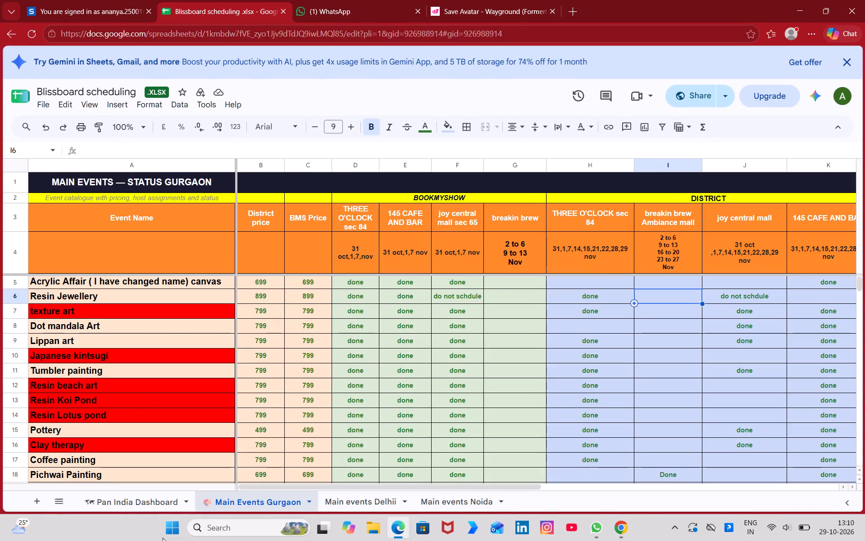
left_click(109, 507)
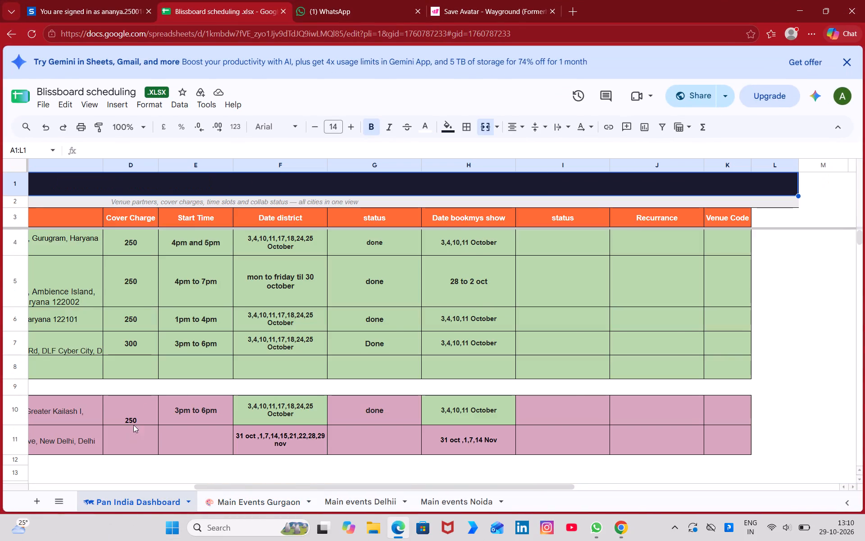
scroll(220, 361, "right", 8)
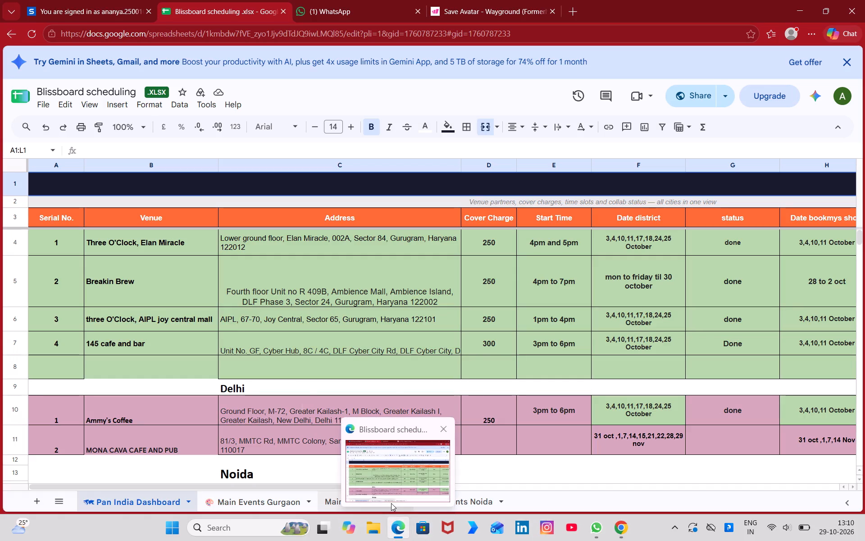
left_click(395, 526)
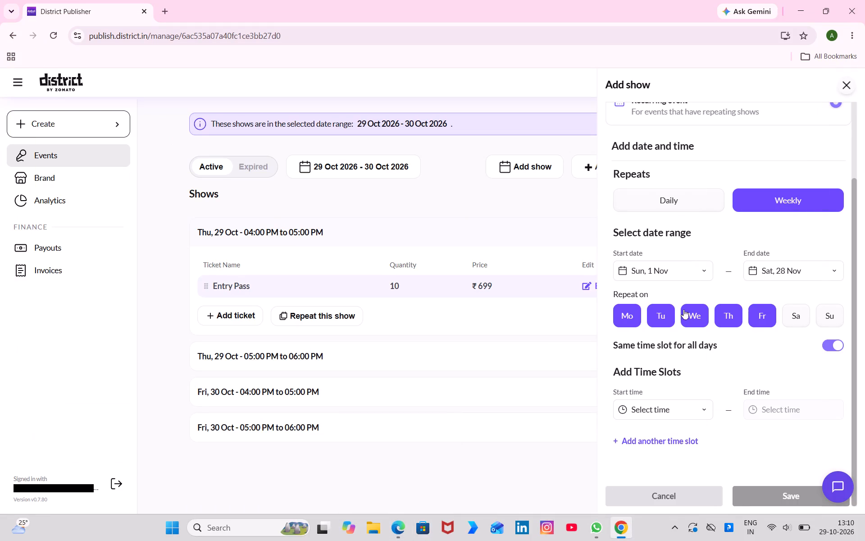
left_click(631, 406)
scroll(680, 332, "down", 3)
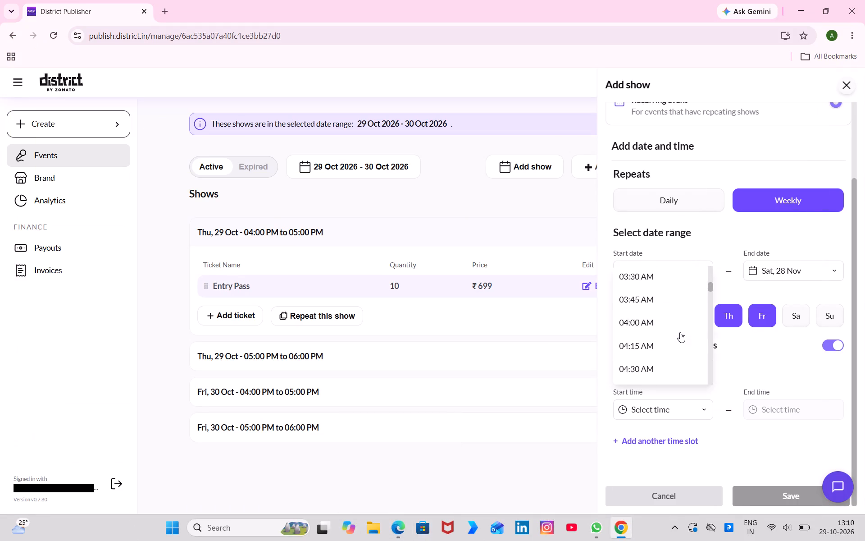
scroll(680, 332, "down", 4)
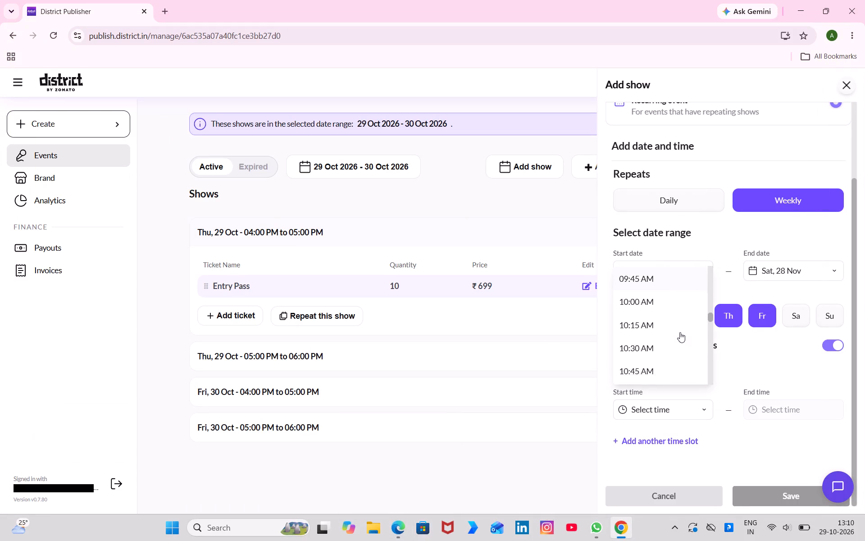
scroll(680, 332, "down", 3)
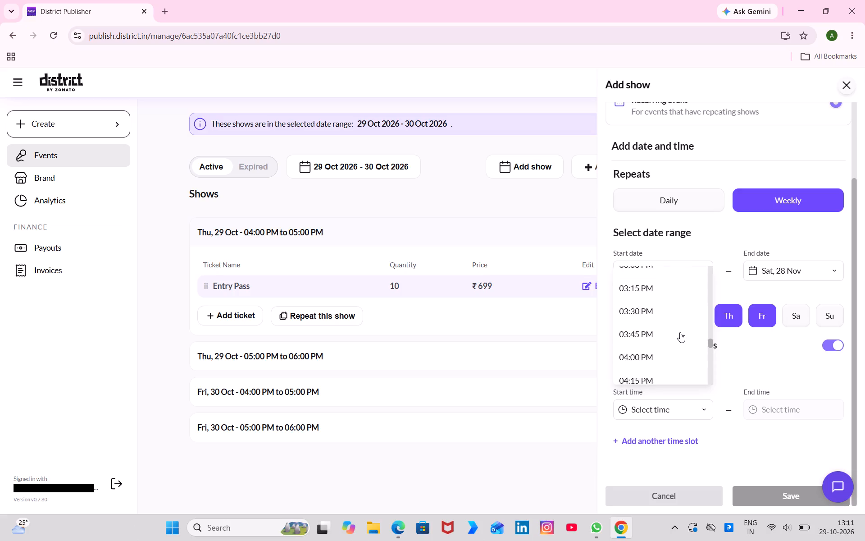
scroll(680, 332, "down", 1)
left_click(657, 294)
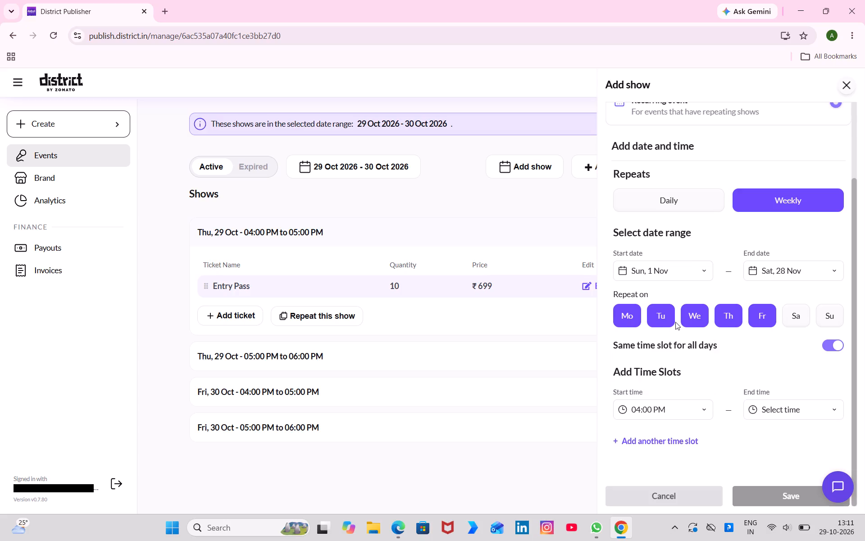
left_click(773, 407)
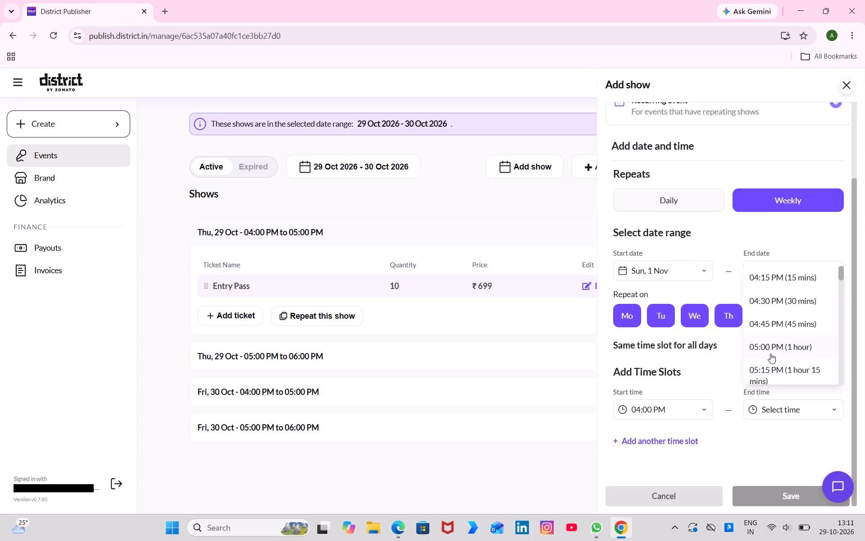
left_click(770, 353)
Add a second time slot from 05:00 PM to 06:00 PM to the recurring show.
left_click(657, 454)
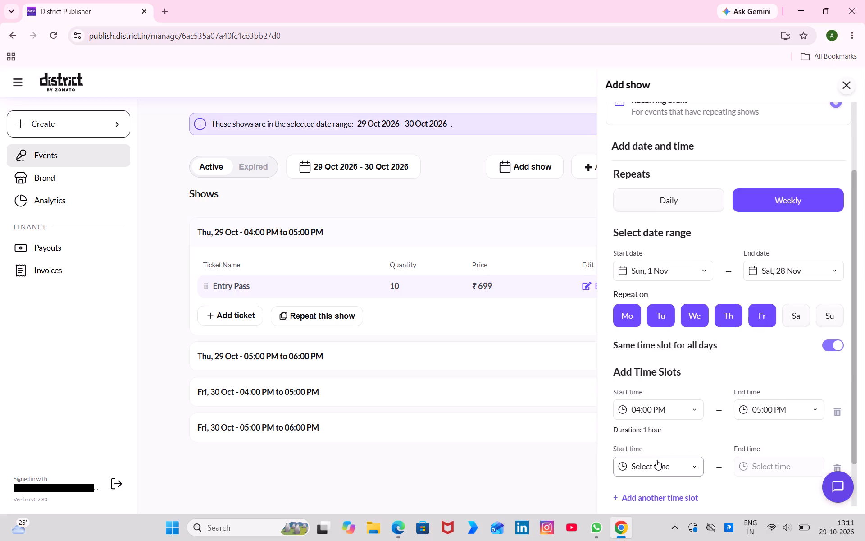
left_click(656, 461)
scroll(658, 413, "down", 5)
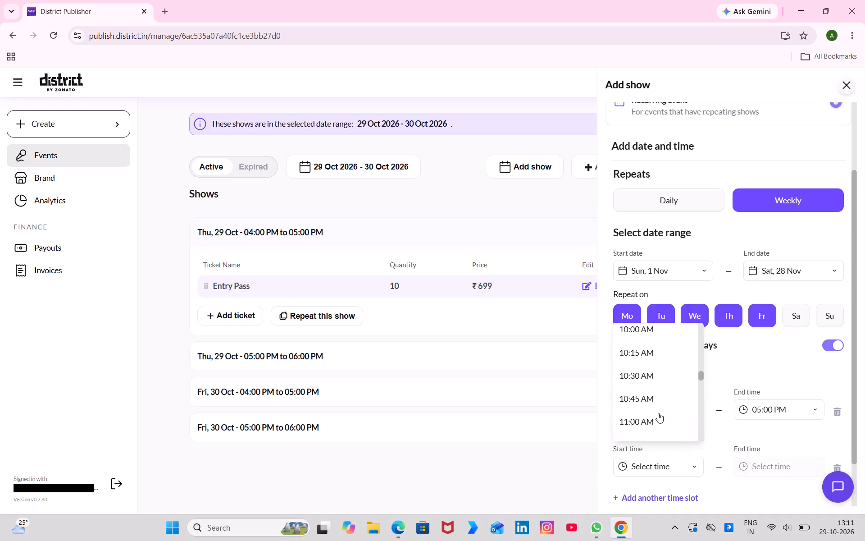
scroll(658, 413, "down", 6)
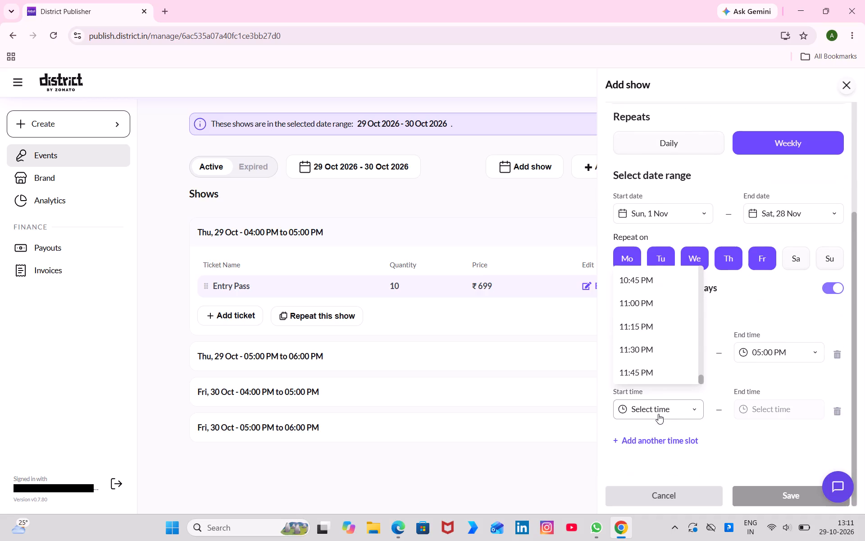
scroll(645, 348, "up", 6)
scroll(645, 348, "down", 2)
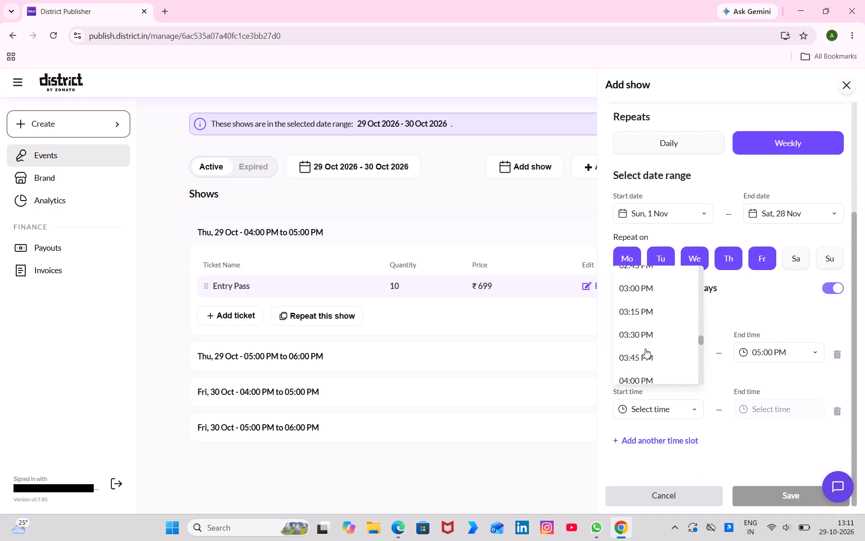
scroll(645, 348, "down", 1)
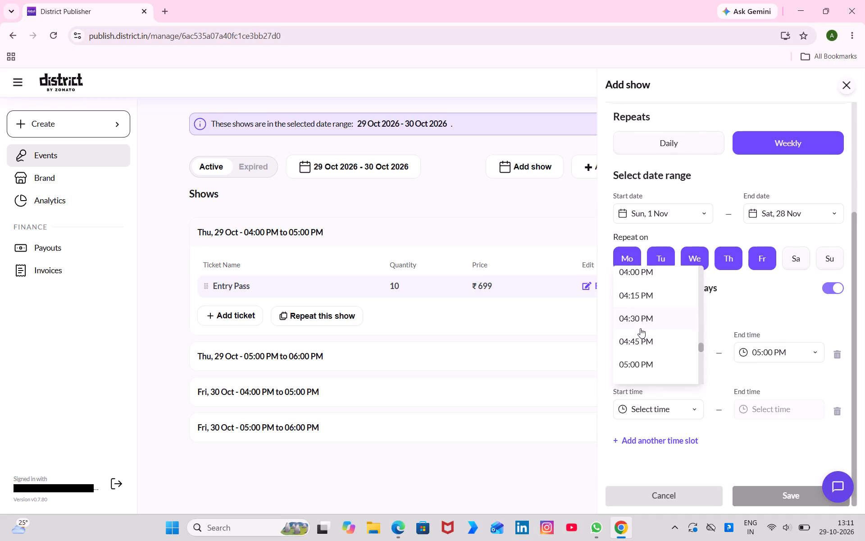
left_click(647, 356)
left_click(762, 409)
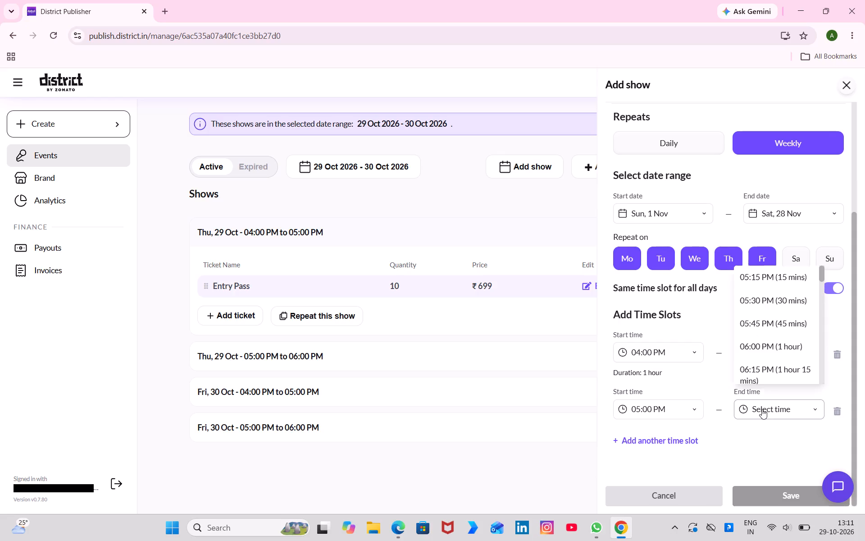
left_click(774, 350)
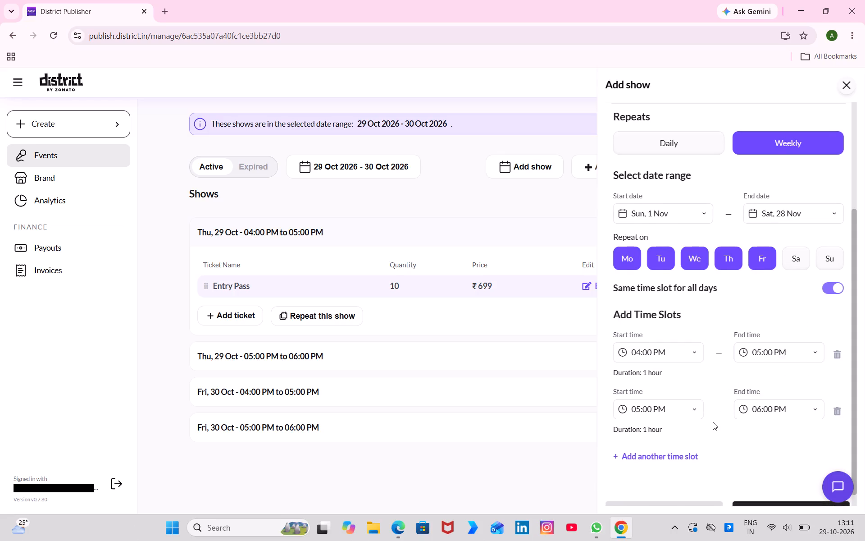
Save the recurring schedule and confirm creation of the weekday November shows.
scroll(713, 422, "down", 2)
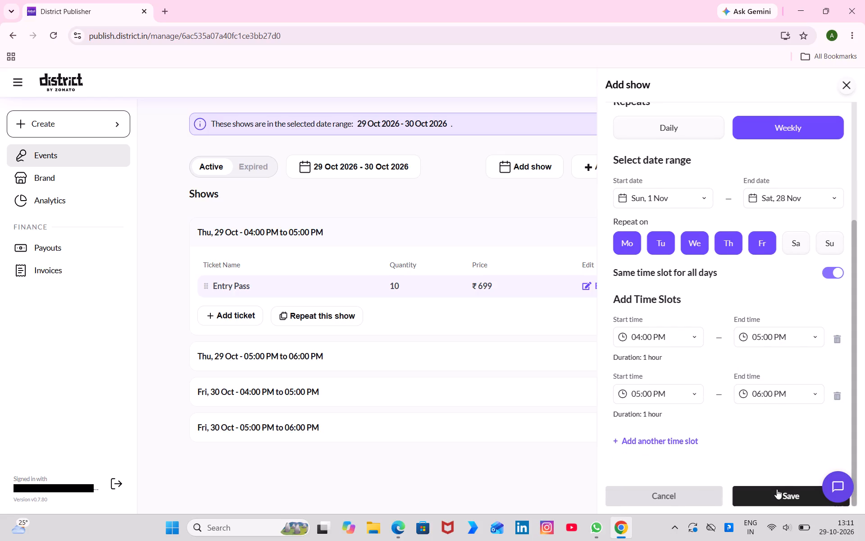
left_click(777, 489)
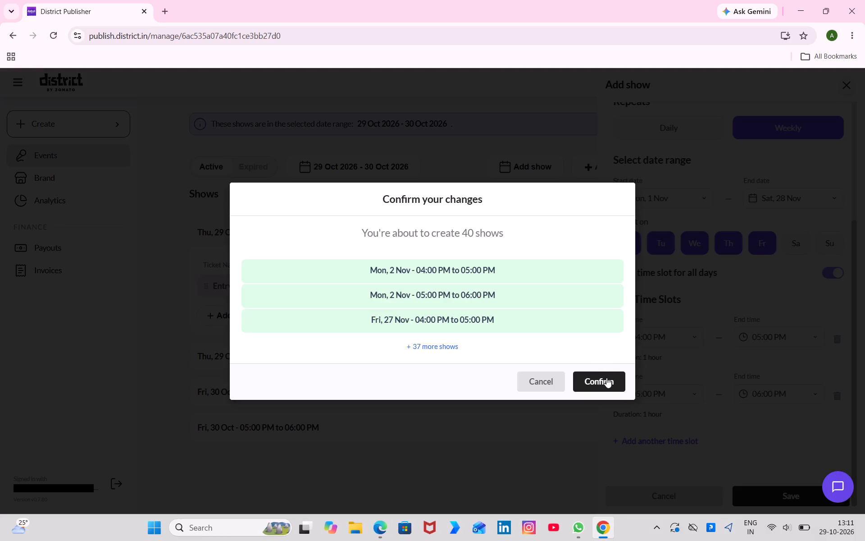
left_click(606, 378)
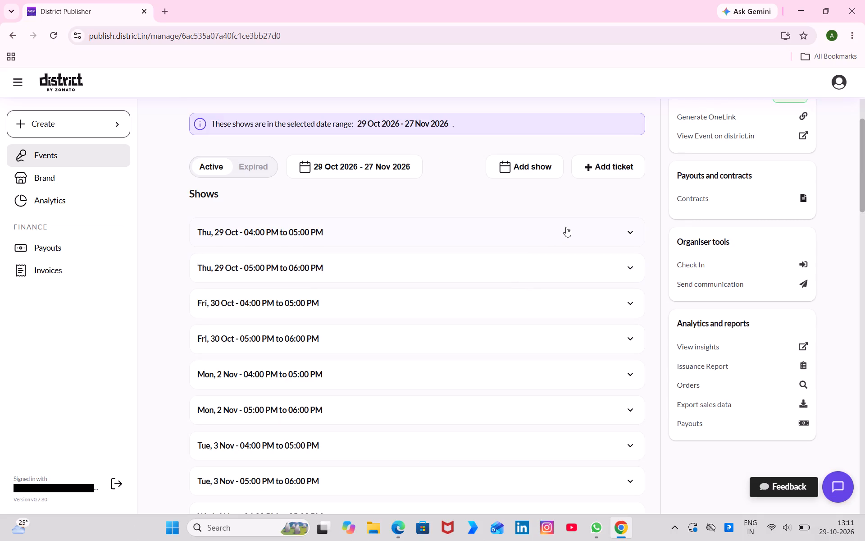
Add a ticket with the copied description of one-person entry and redeemable INR 250 cover charge, under the custom name ENTRY PASS.
left_click(546, 235)
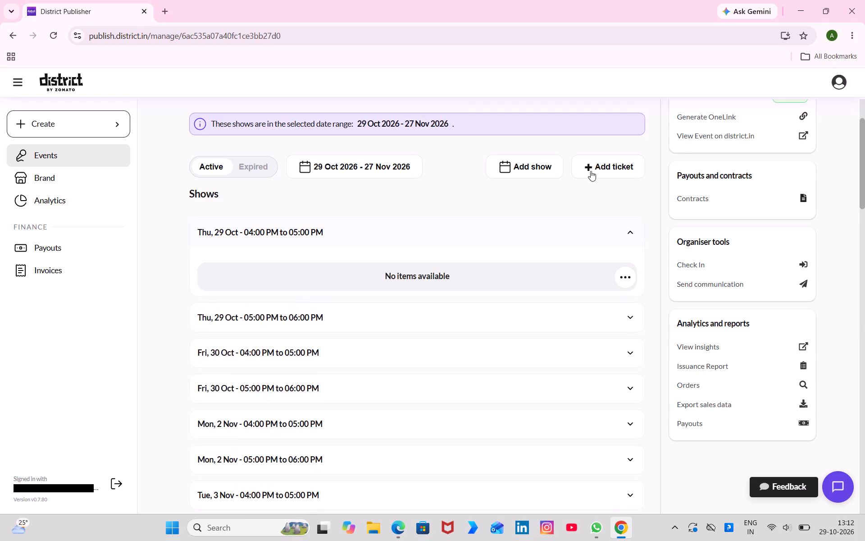
left_click(605, 170)
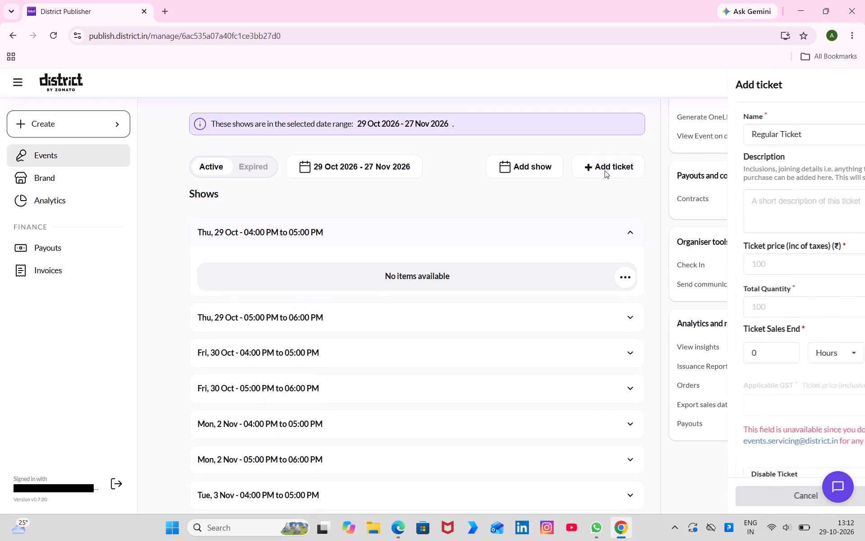
left_click(666, 200)
key("ctrl+v")
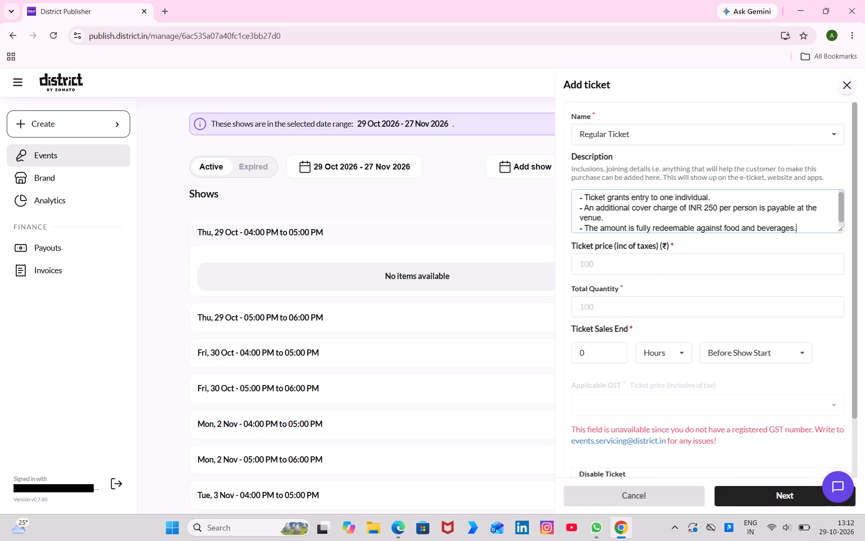
left_click(668, 139)
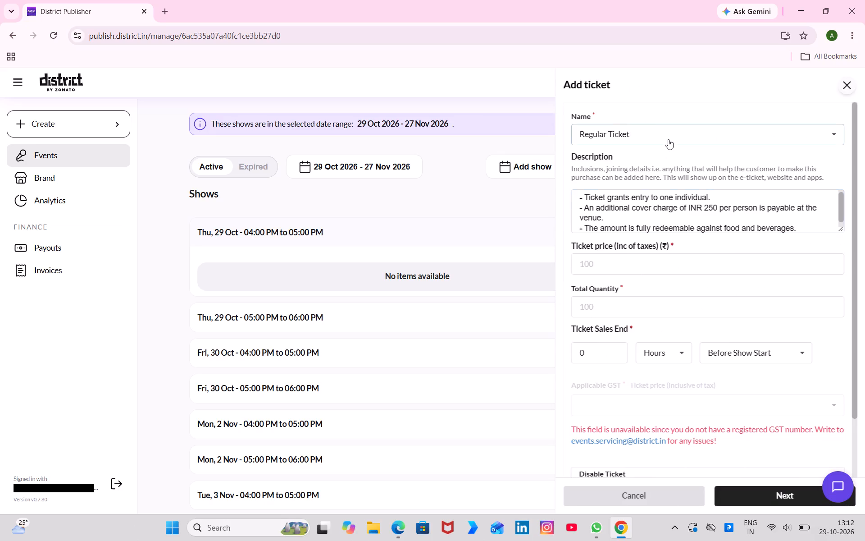
left_click(646, 170)
left_click(651, 141)
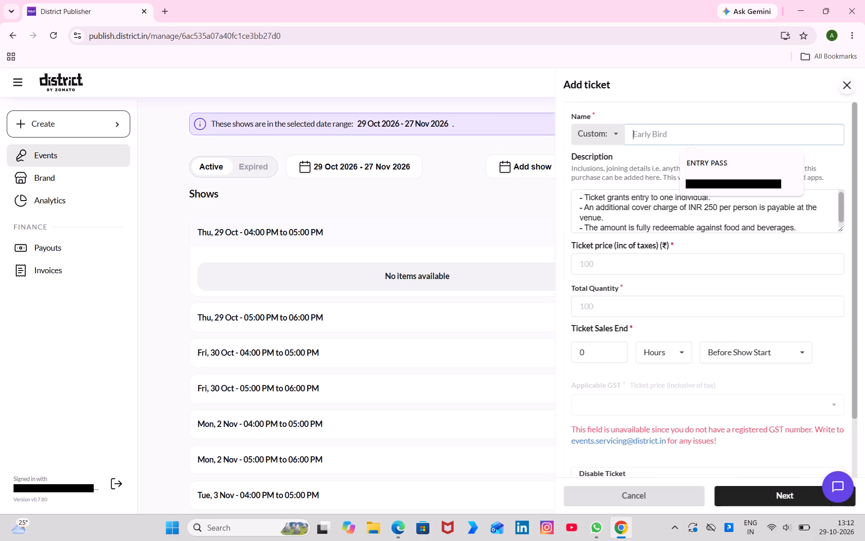
left_click(696, 165)
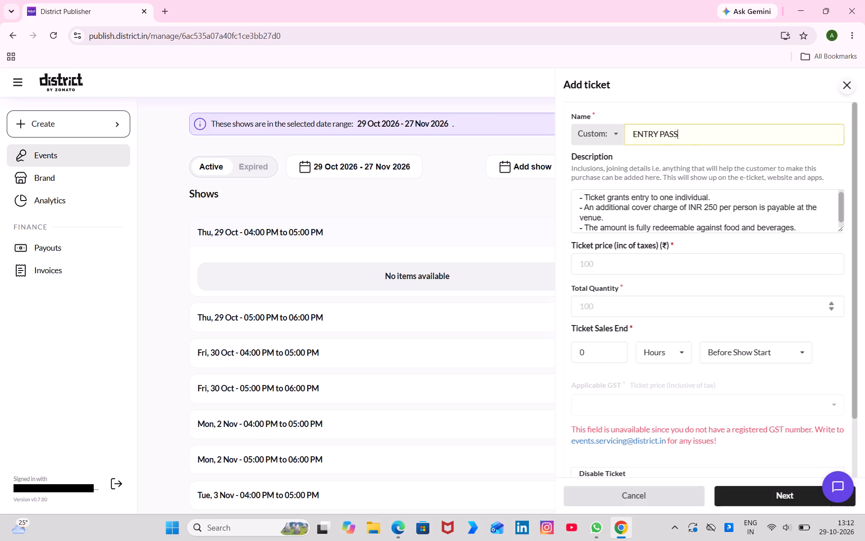
Set the ticket's total quantity to 10 and its sales end to 30 minutes before show start.
left_click(591, 307)
key("End")
key("Insert")
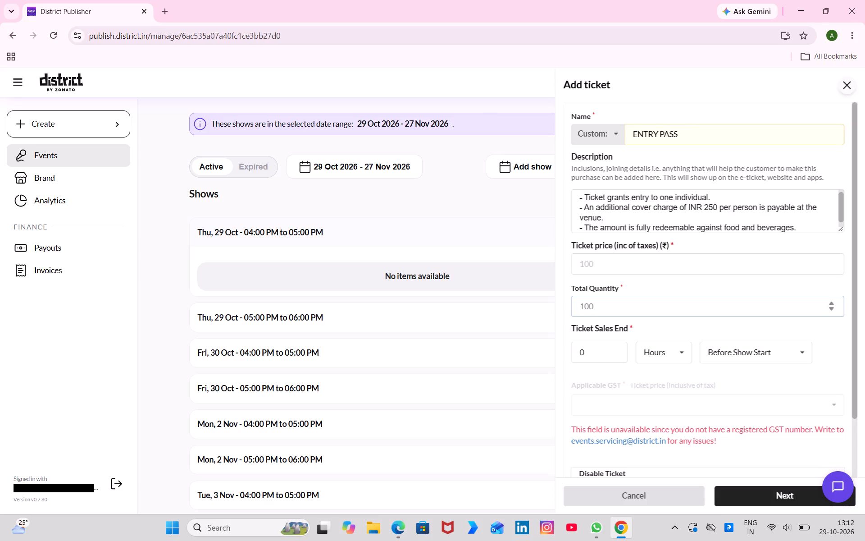
left_click(600, 311)
key("End")
key("Insert")
type("10")
left_click(576, 348)
key("3")
left_click(676, 360)
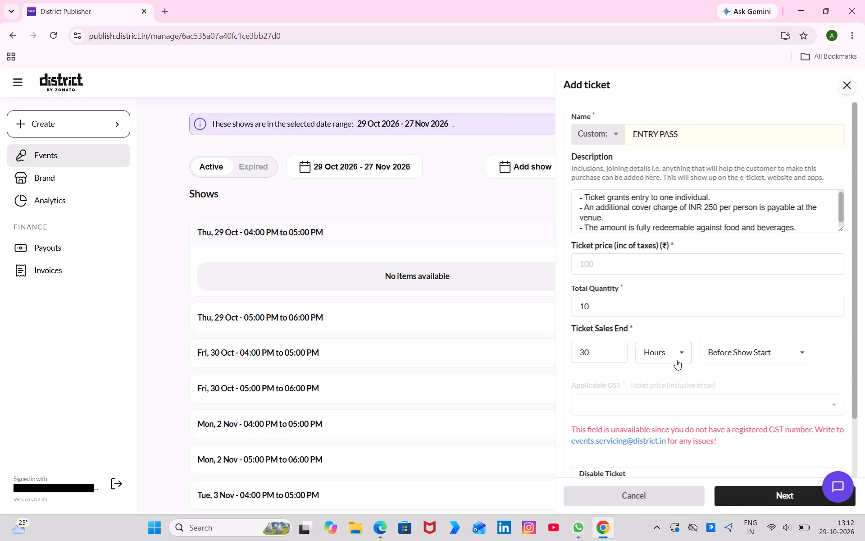
left_click(677, 380)
Open the Main Events Gurgaon sheet in the Blissboard scheduling workbook to look up the ticket price.
left_click(662, 261)
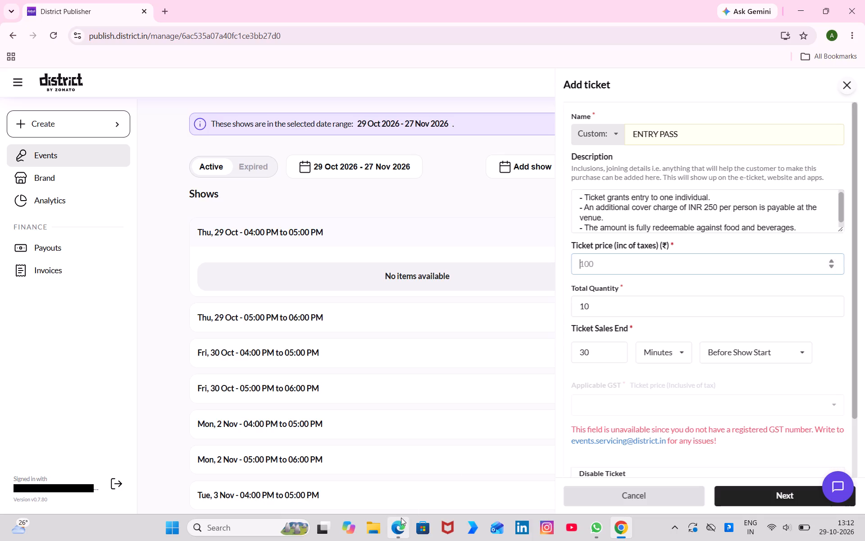
left_click(403, 529)
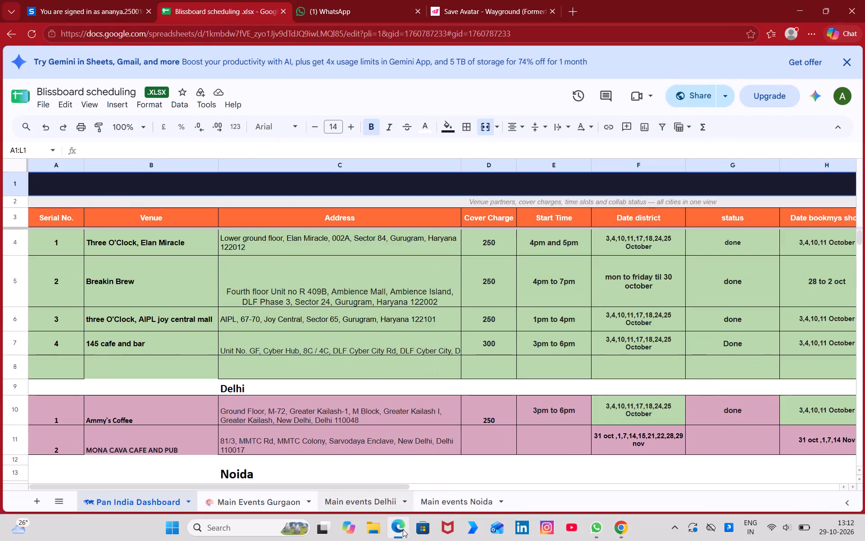
left_click(288, 503)
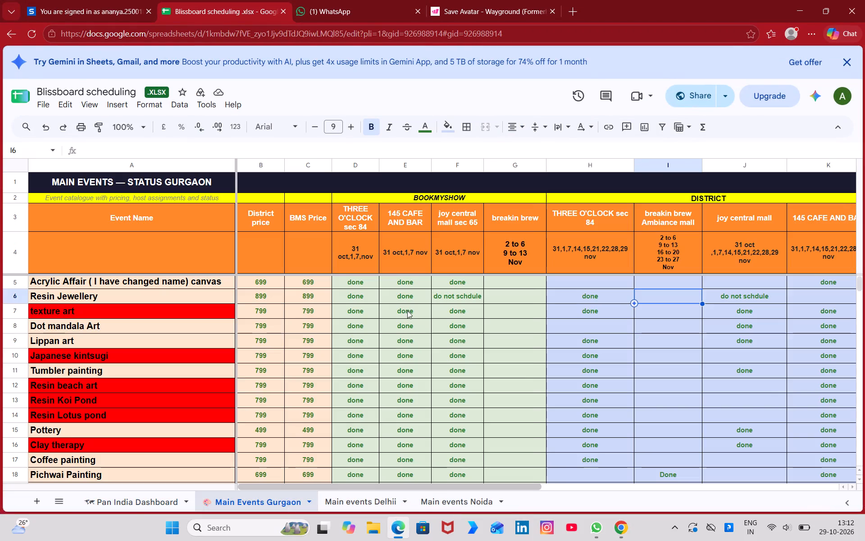
left_click(396, 530)
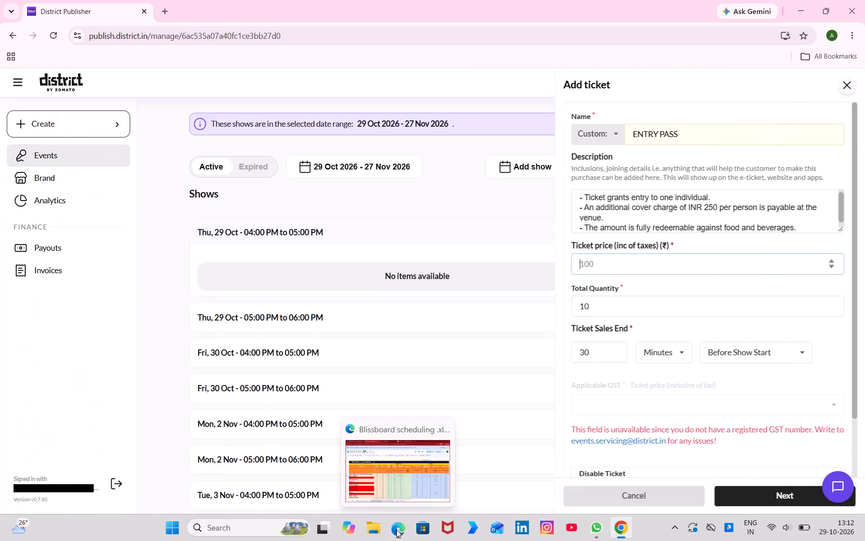
left_click(401, 523)
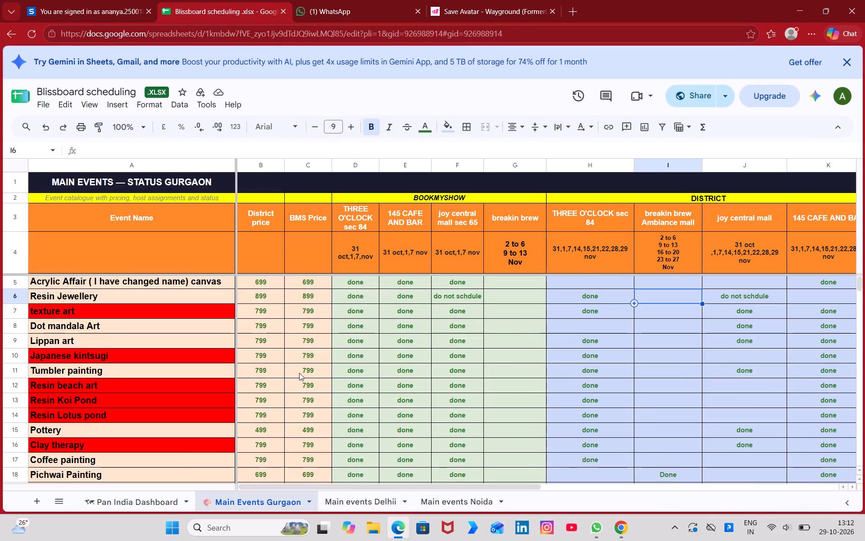
left_click(395, 526)
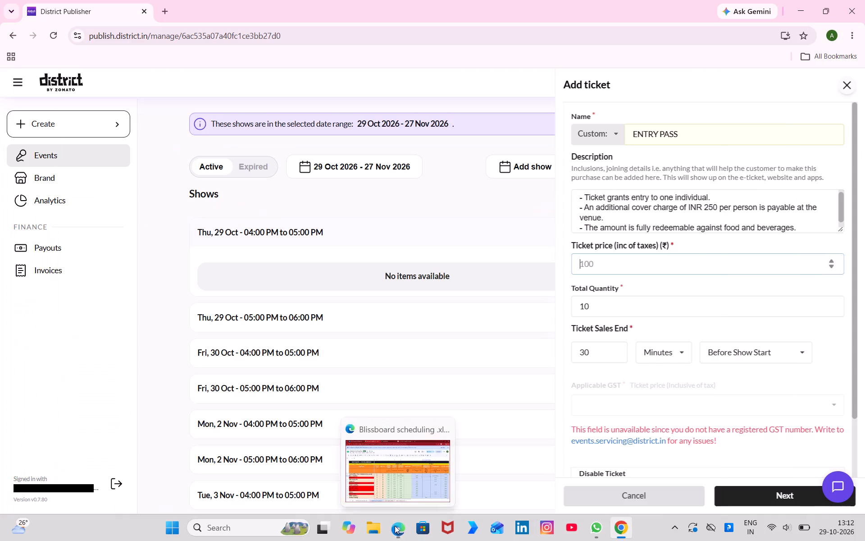
scroll(408, 340, "up", 5)
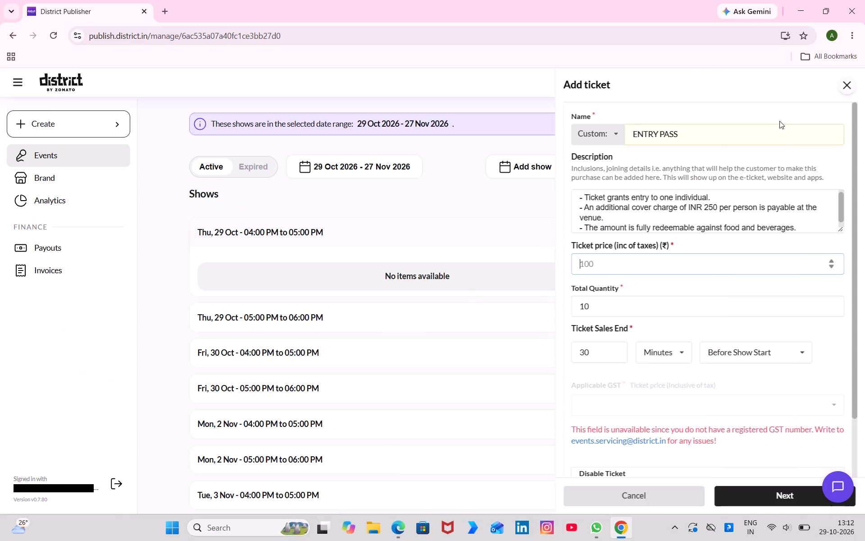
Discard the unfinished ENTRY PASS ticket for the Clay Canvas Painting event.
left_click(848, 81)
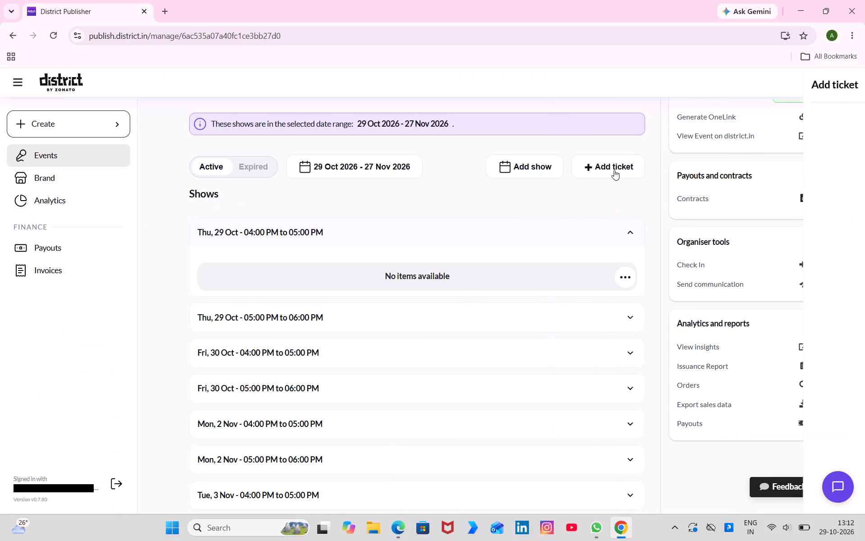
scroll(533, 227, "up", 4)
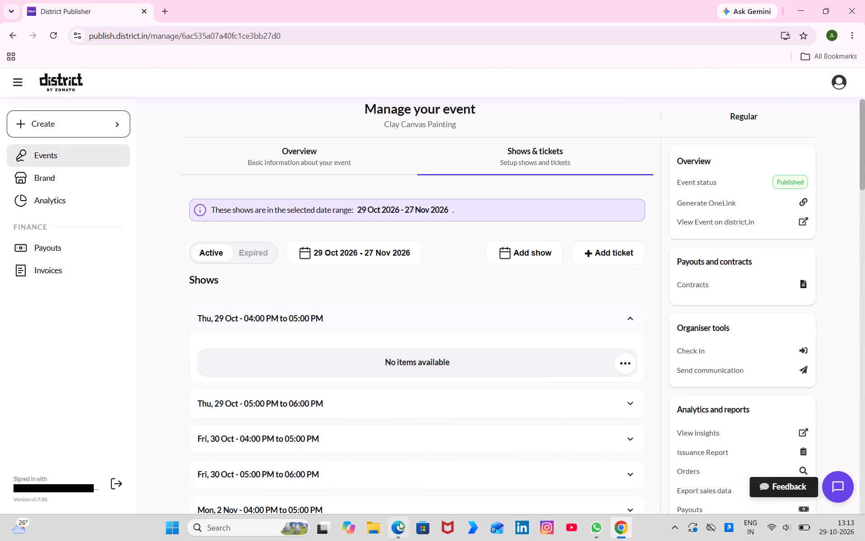
In the Main Events Gurgaon sheet, examine the event rows for the clay painting event's District price.
left_click(400, 522)
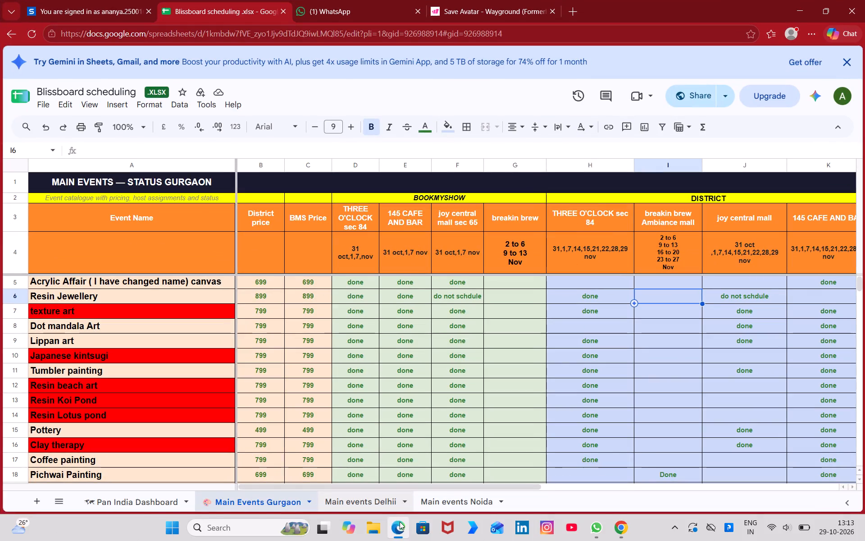
scroll(384, 425, "down", 1)
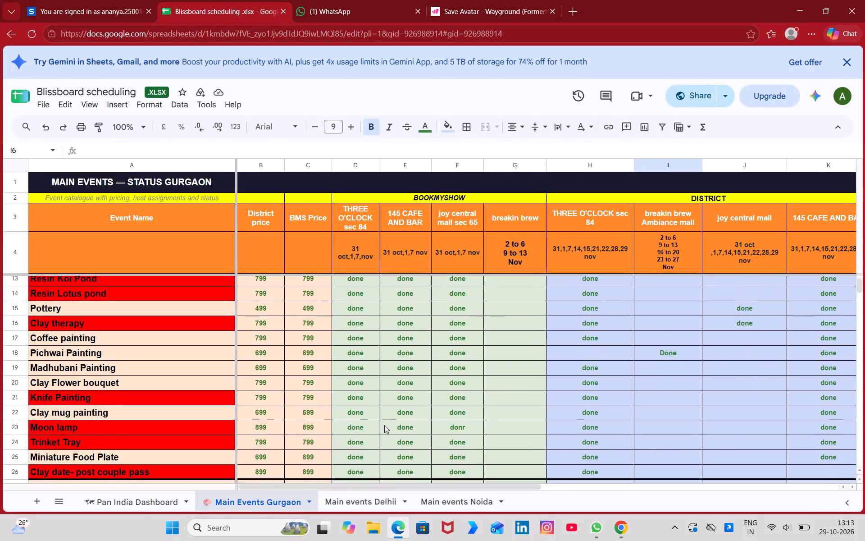
scroll(384, 425, "down", 3)
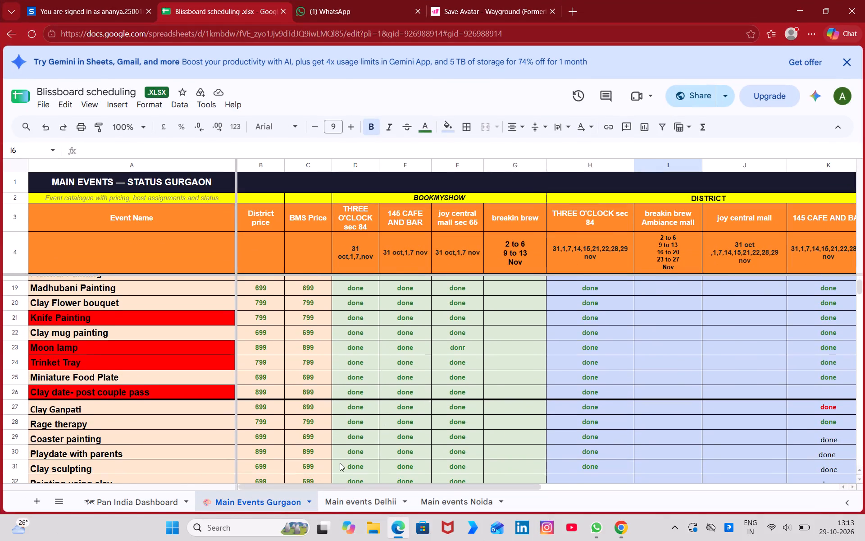
scroll(340, 463, "down", 4)
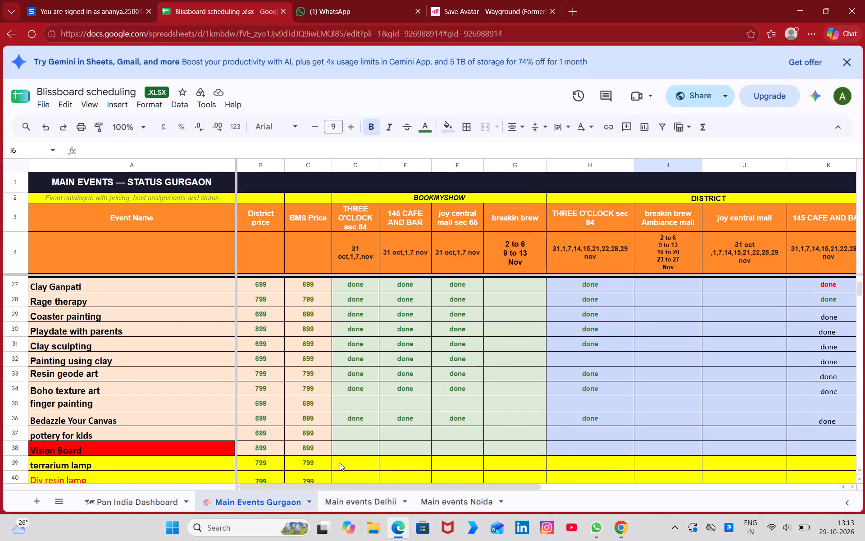
scroll(256, 359, "up", 3)
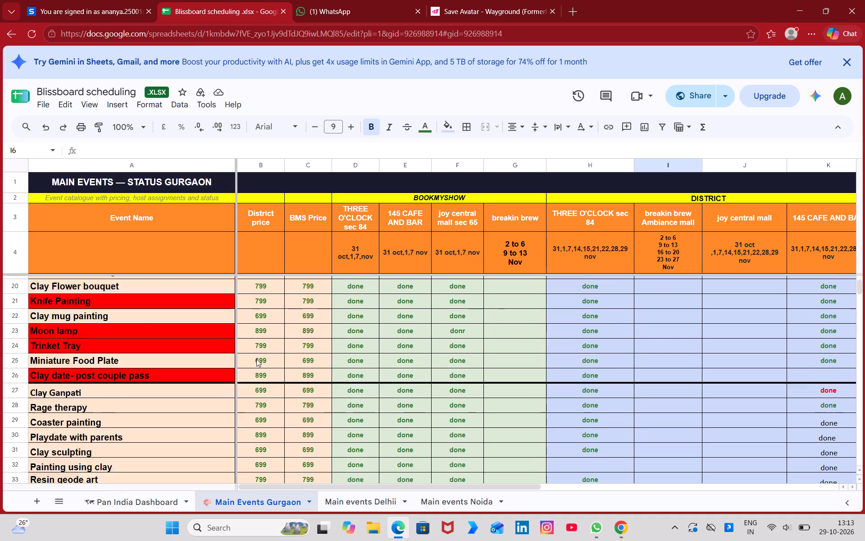
scroll(256, 359, "down", 2)
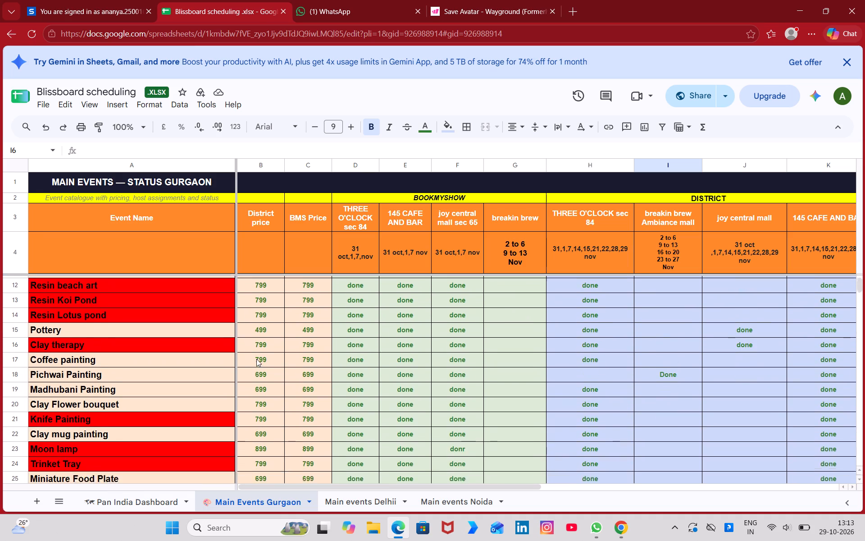
scroll(256, 359, "down", 2)
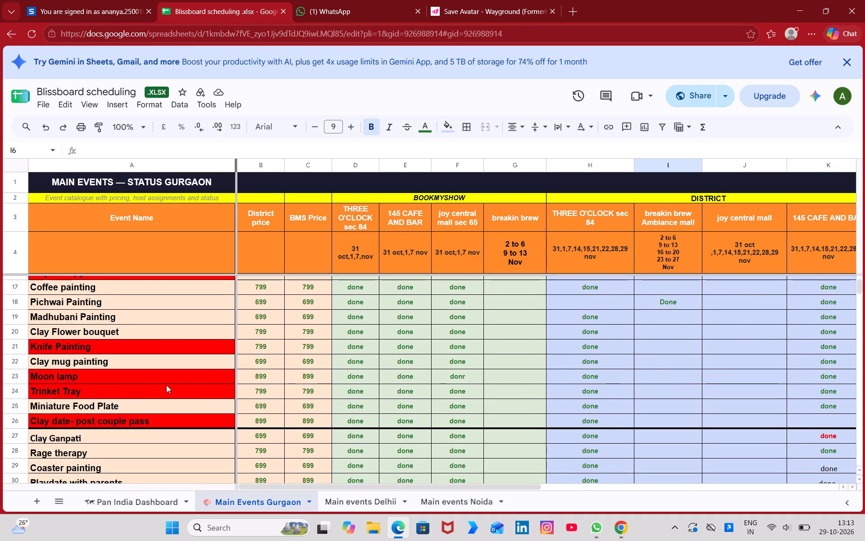
scroll(181, 431, "down", 1)
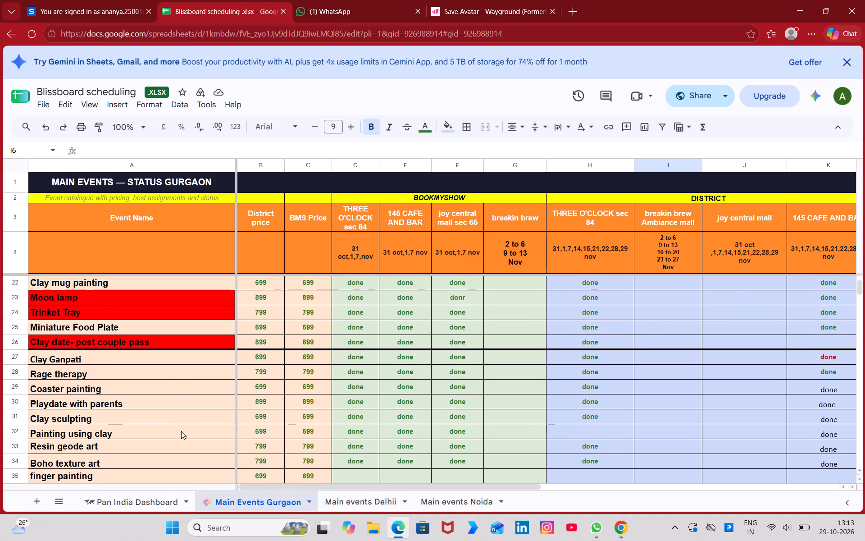
scroll(181, 431, "down", 1)
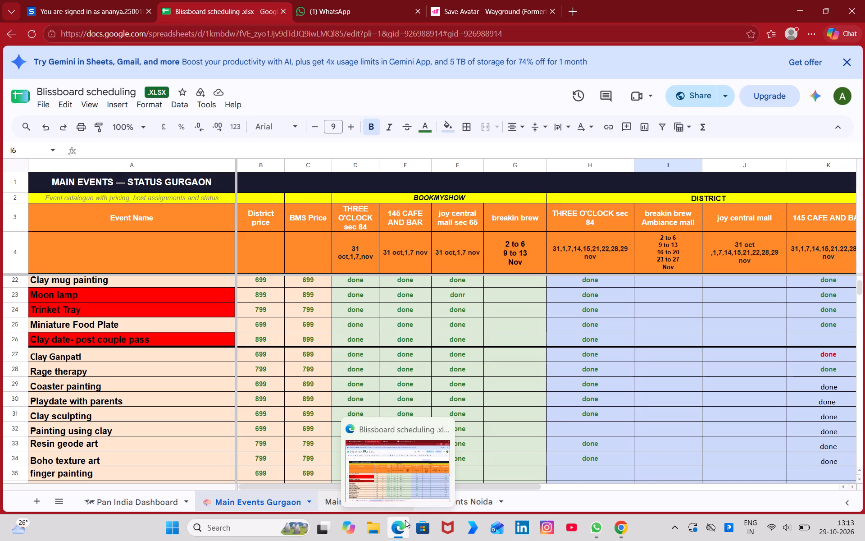
Back in District Publisher, start a new ticket priced at 699 with total quantity 10 and sales ending 30 minutes before show start.
left_click(405, 520)
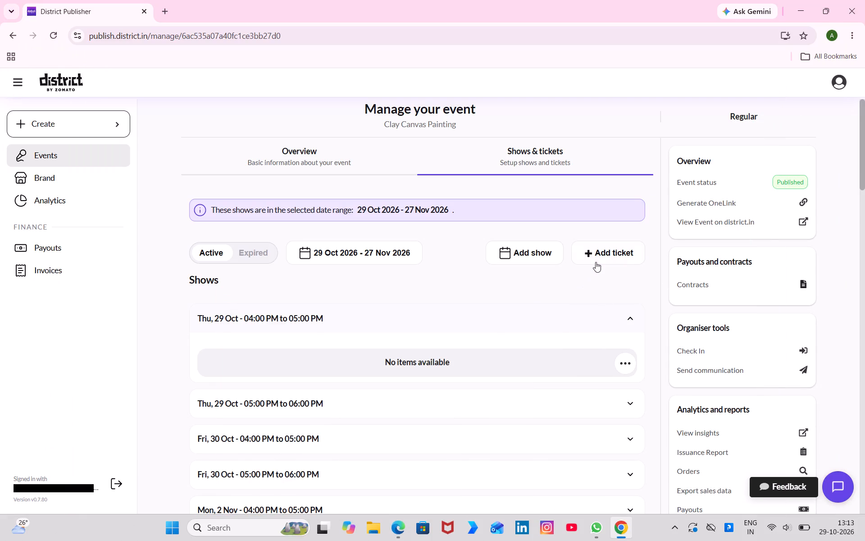
left_click(596, 260)
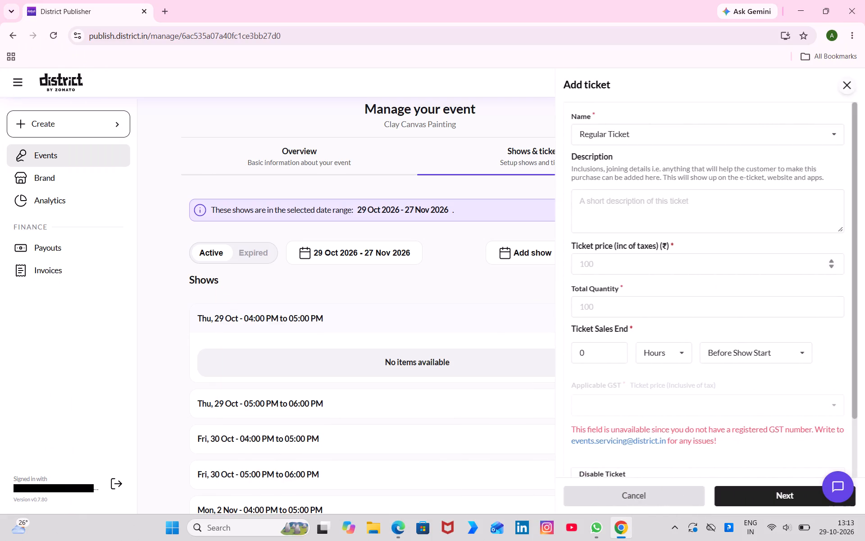
left_click(628, 264)
type("699")
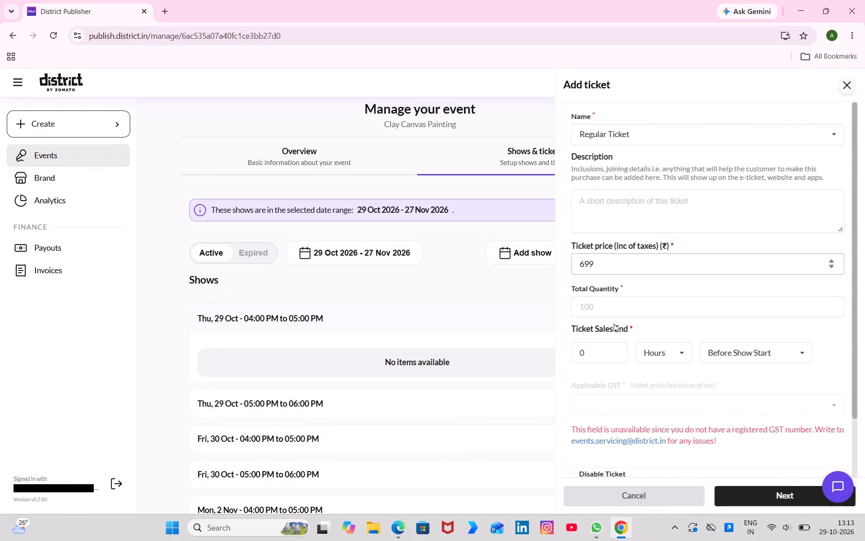
left_click(615, 310)
type("10")
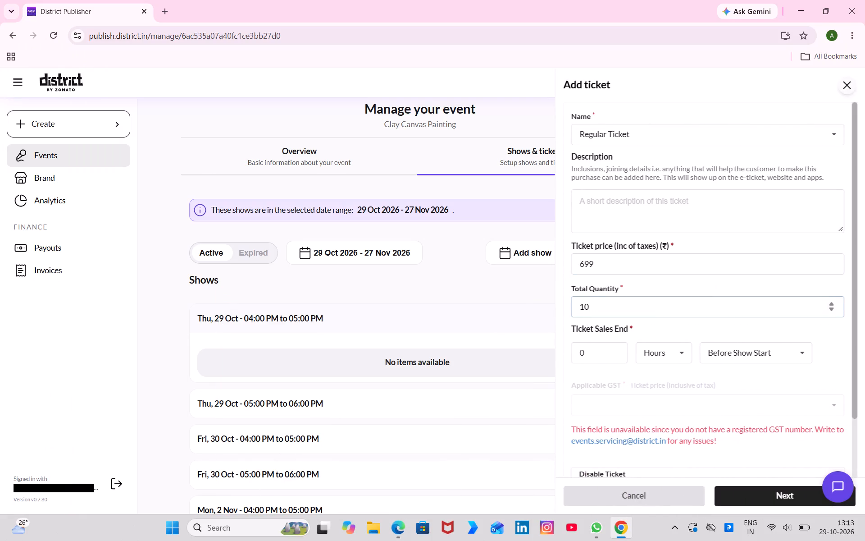
left_click(579, 350)
key("3")
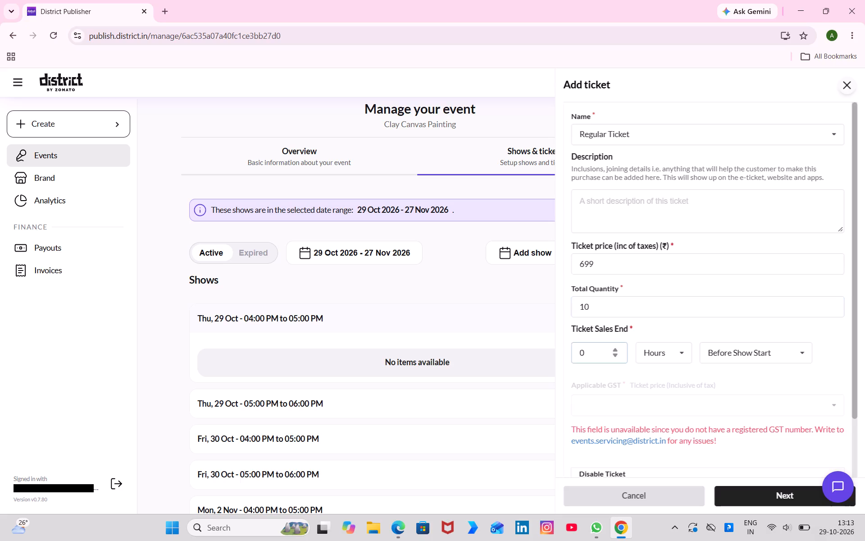
left_click(648, 358)
left_click(660, 376)
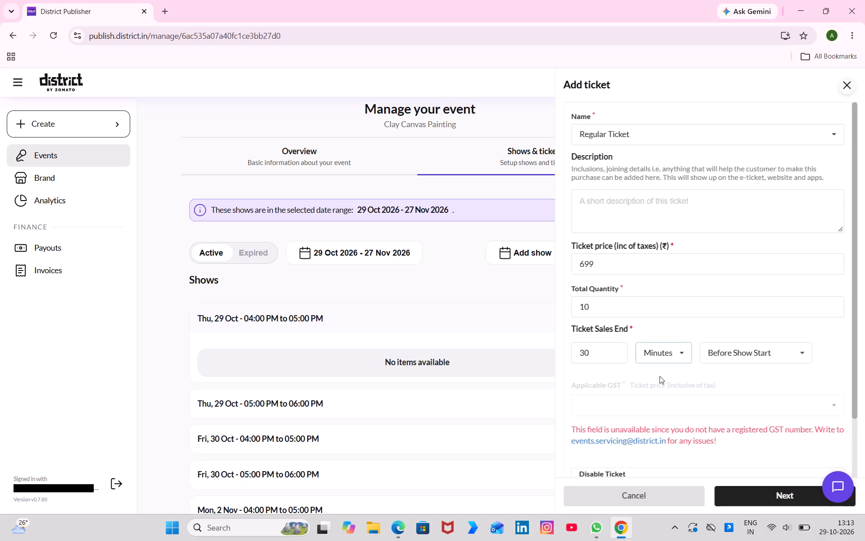
Paste the copied one-person entry and INR 250 cover charge description and give the ticket the custom name ENTRY PASS.
left_click(682, 211)
key("ctrl+v")
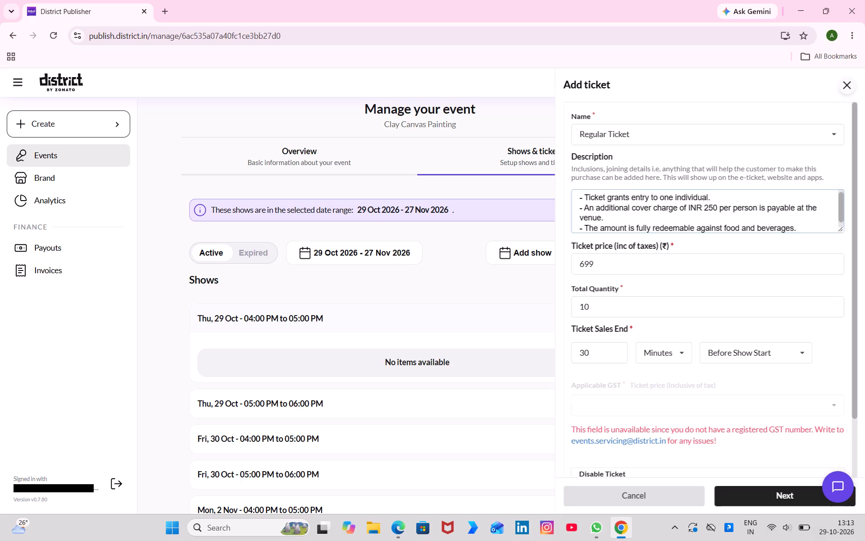
left_click(670, 134)
left_click(676, 170)
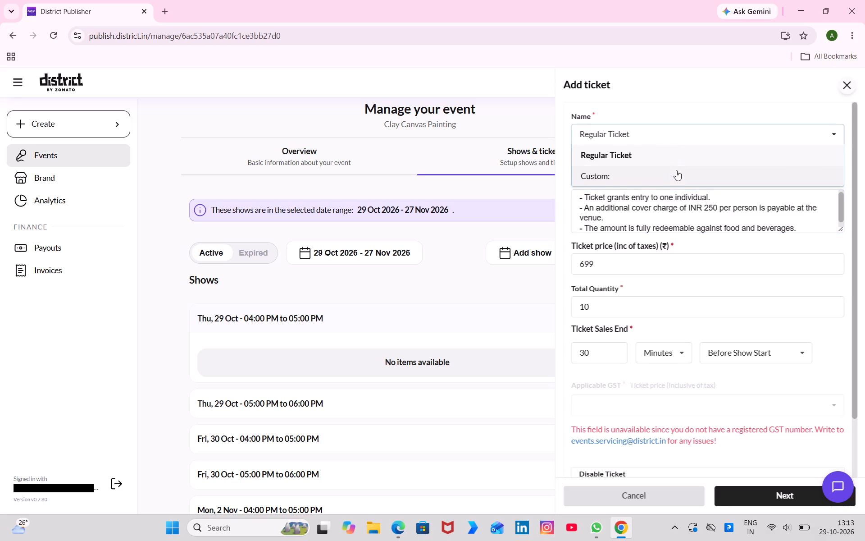
left_click(685, 135)
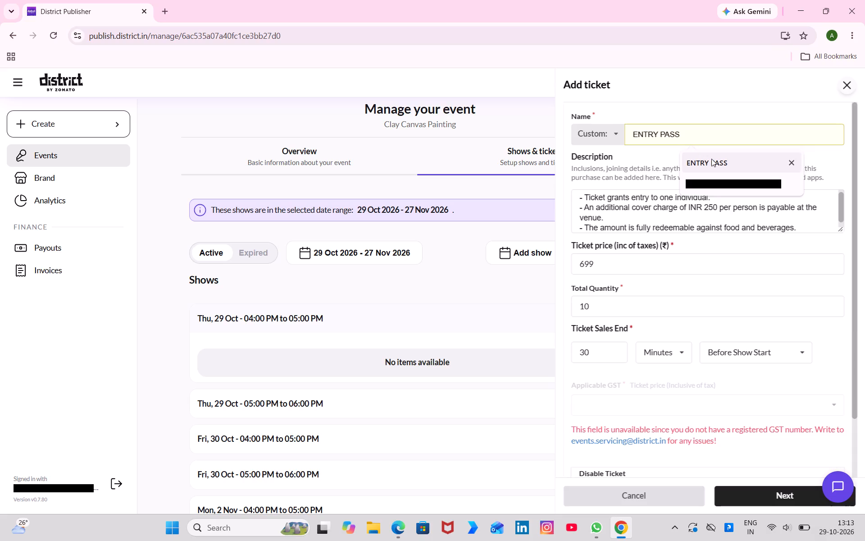
left_click(711, 159)
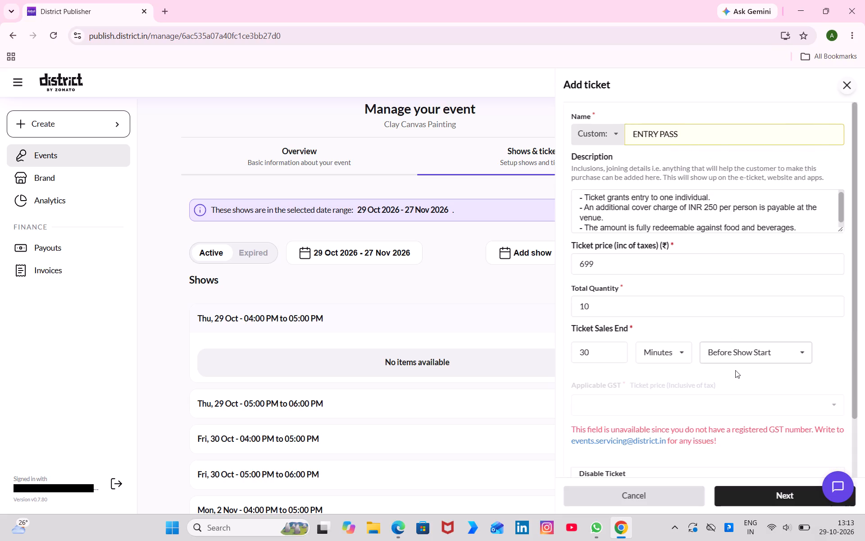
Apply the ENTRY PASS ticket to all shows, save it and confirm the changes.
left_click(750, 497)
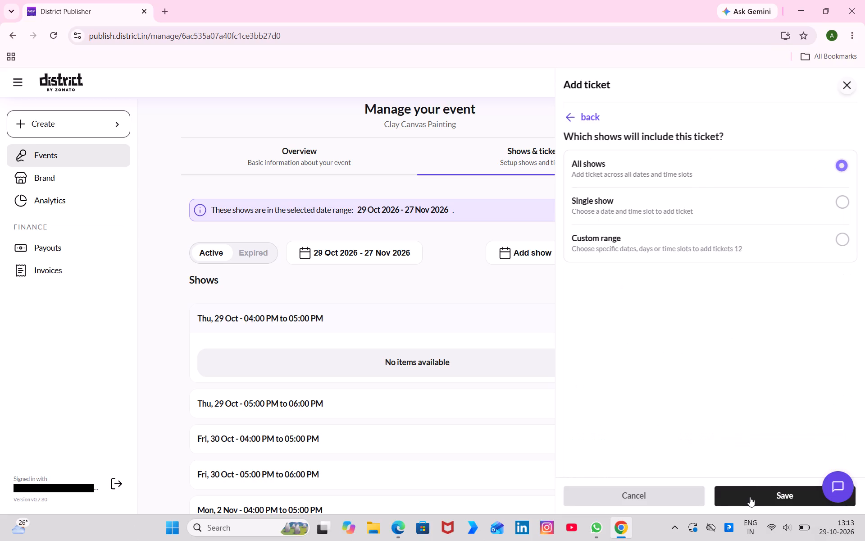
left_click(747, 491)
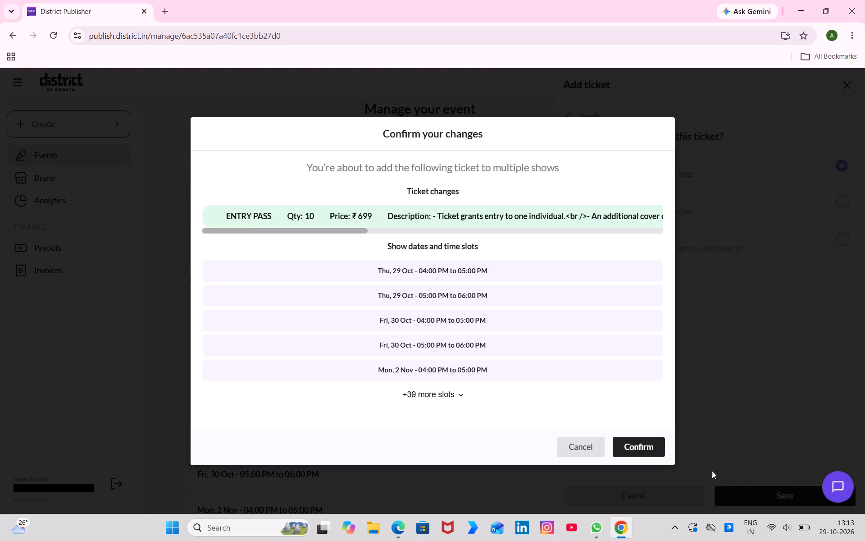
left_click(654, 444)
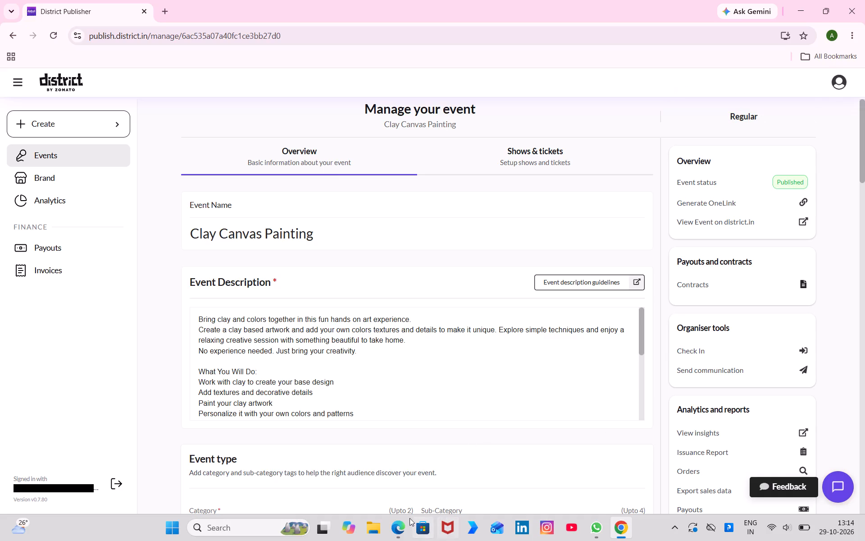
In the Main Events Gurgaon sheet, mark Painting using clay as done under District's breakin brew Ambiance mall column.
left_click(395, 525)
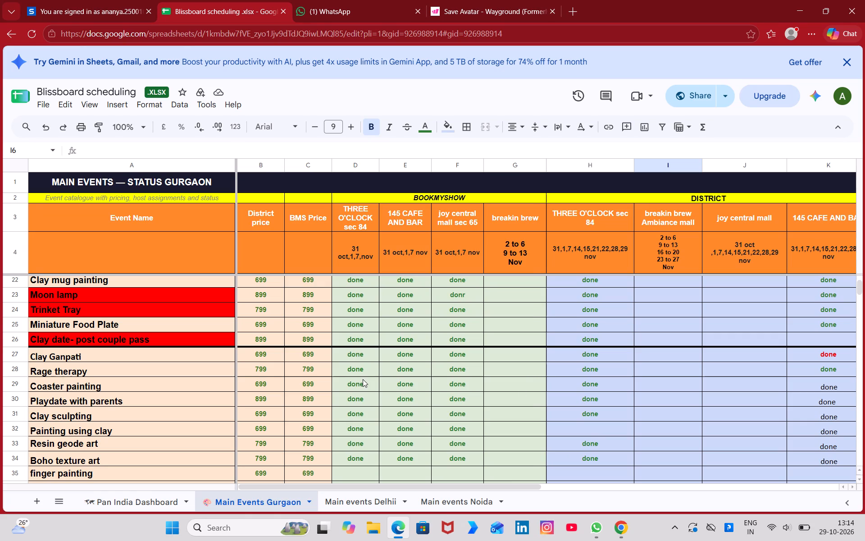
scroll(215, 366, "up", 1)
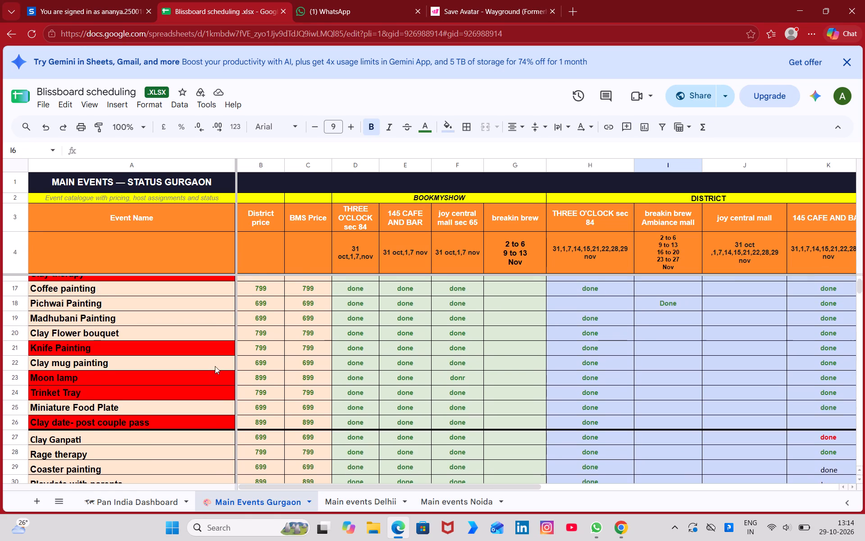
scroll(215, 366, "up", 1)
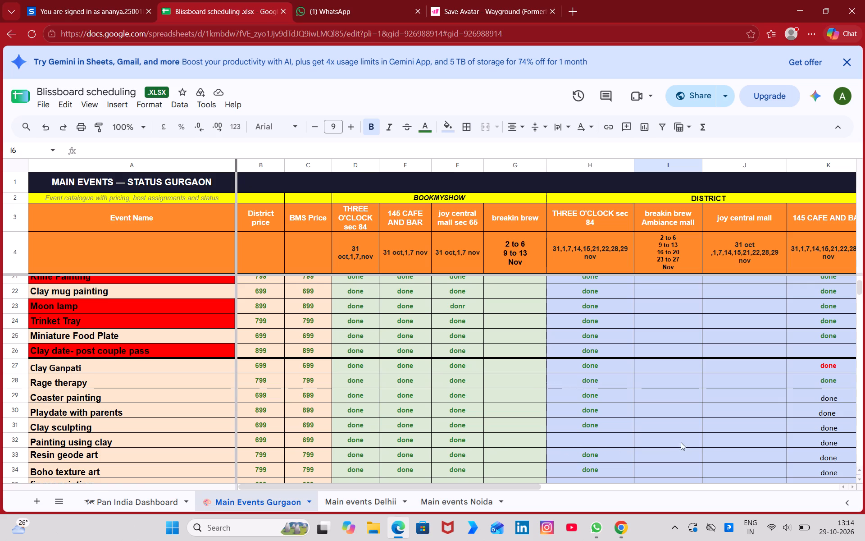
left_click(735, 436)
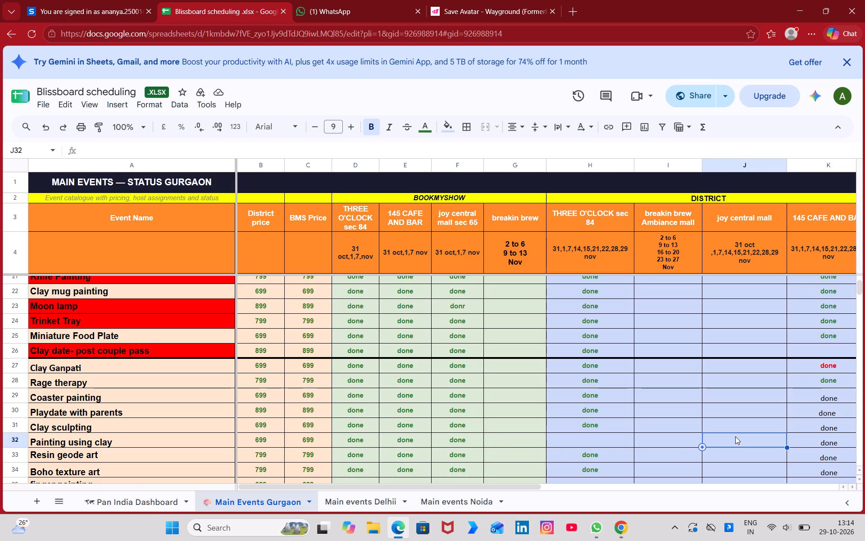
left_click(662, 436)
key("d")
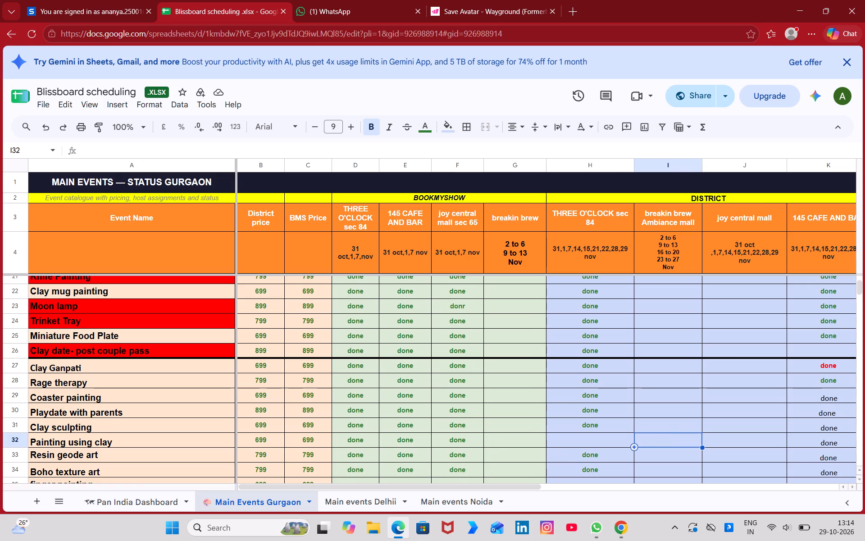
type("one")
key("Up")
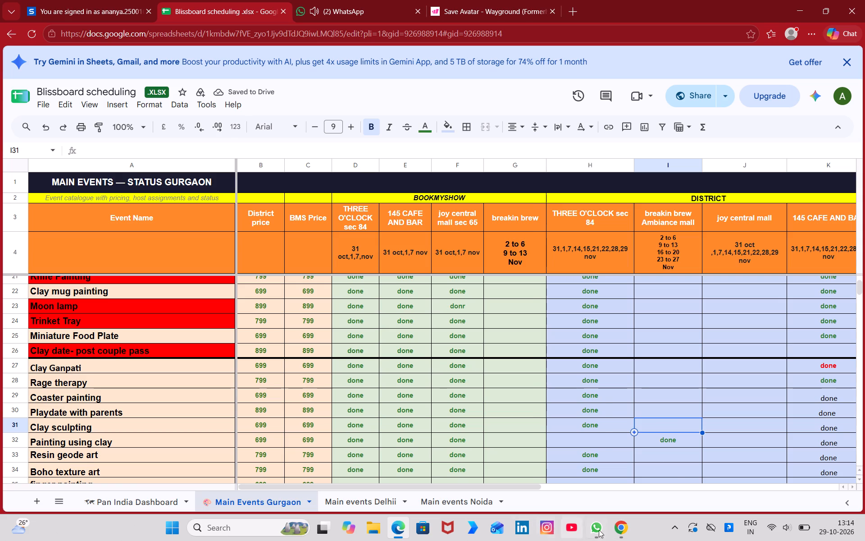
Back in District Publisher, search the events for "resin j" and open the Resin Jewellery Workshop at Breakin' Brew.
left_click(613, 530)
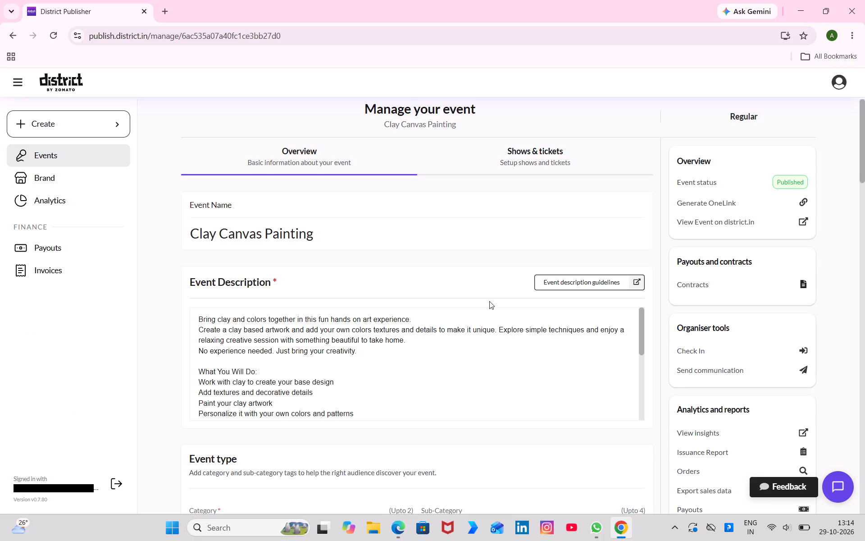
left_click(12, 37)
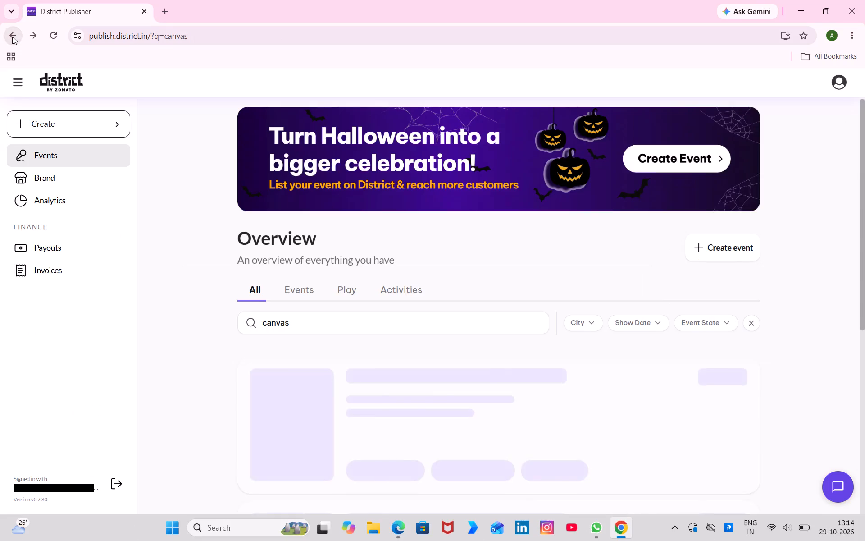
left_click_drag(317, 323, 226, 325)
key("BackSpace")
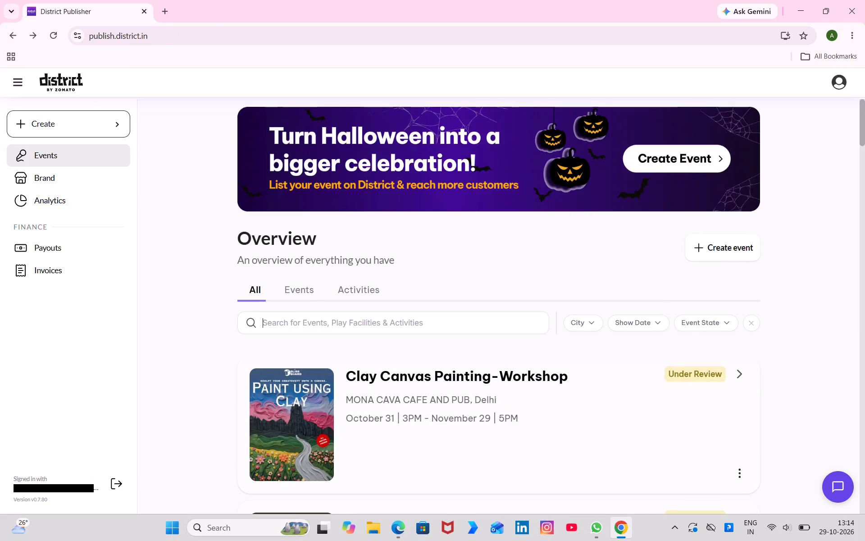
type("resin j")
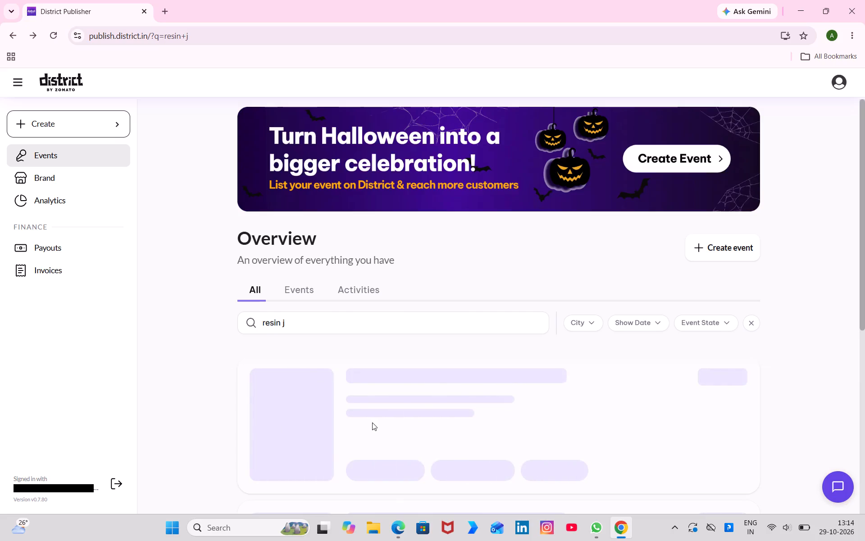
scroll(372, 422, "down", 5)
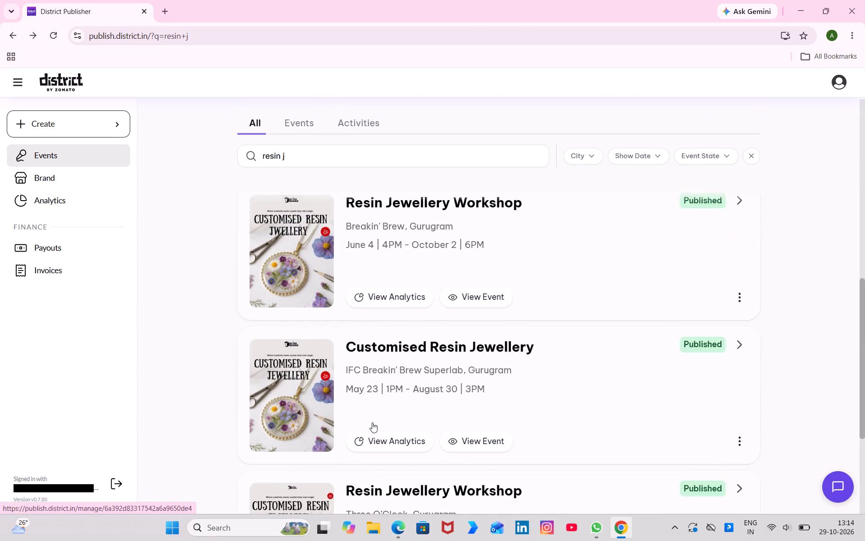
scroll(372, 422, "up", 1)
left_click(293, 286)
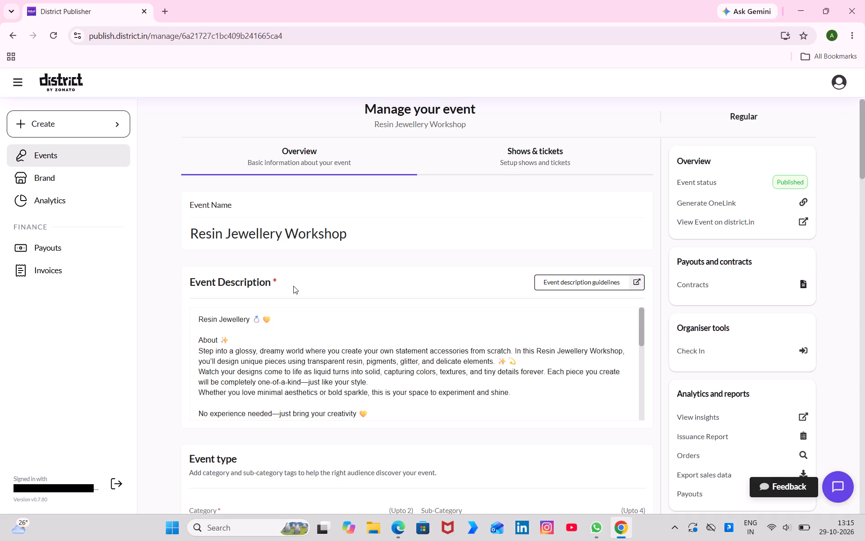
In the event's shows setup, choose a weekly recurring event with a date range from 1 Nov to 29 Nov.
left_click(514, 167)
left_click(607, 352)
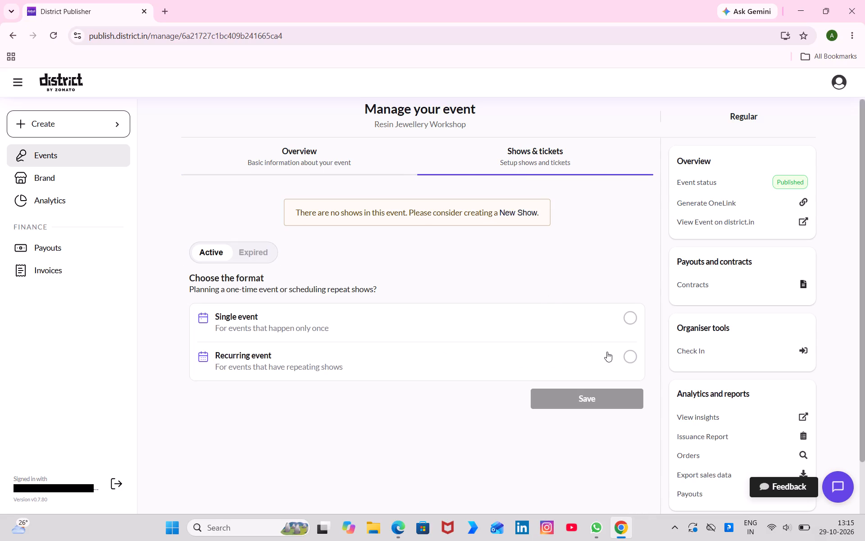
left_click(555, 459)
scroll(555, 459, "down", 3)
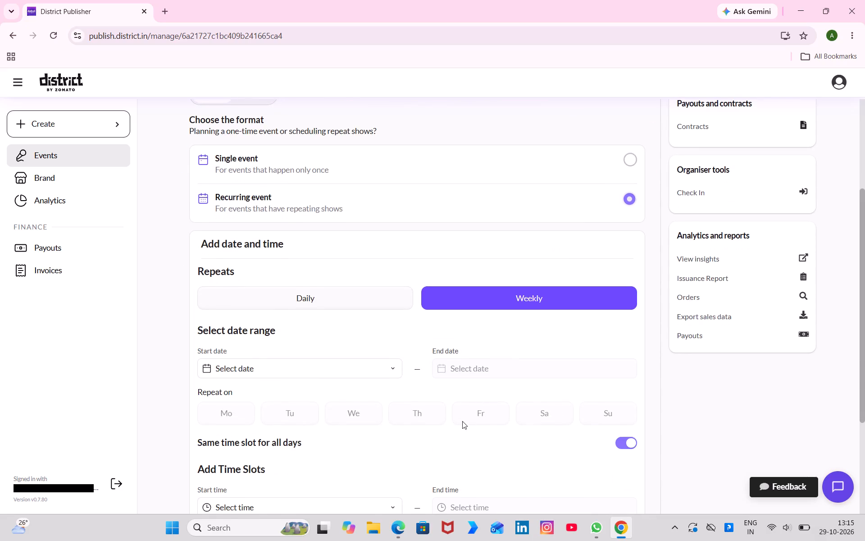
left_click(351, 366)
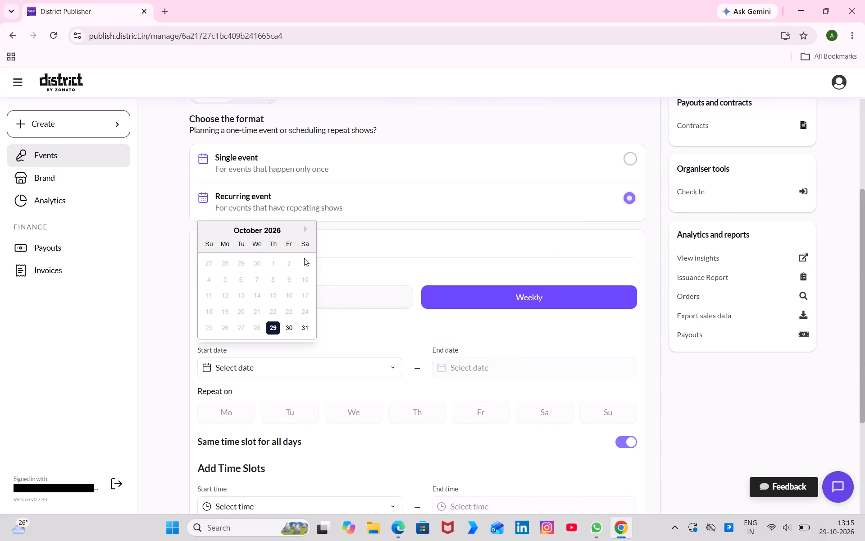
left_click(305, 227)
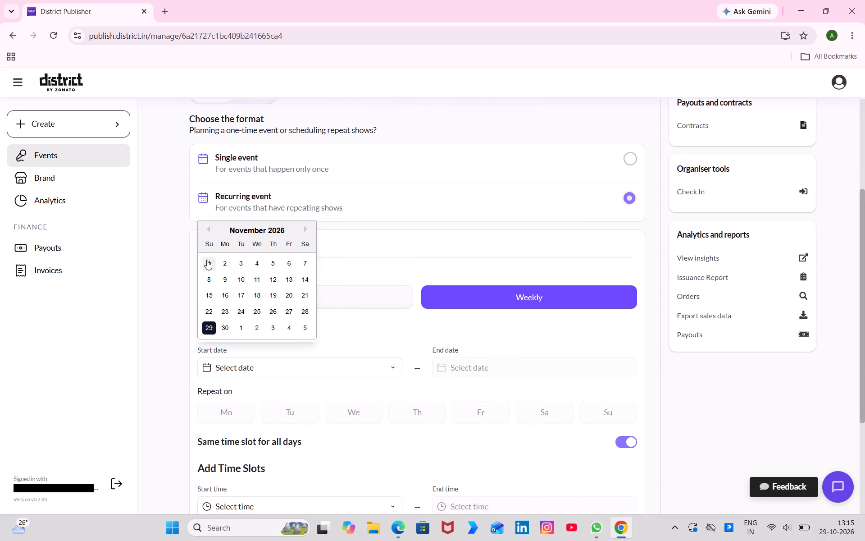
left_click(207, 260)
left_click(527, 370)
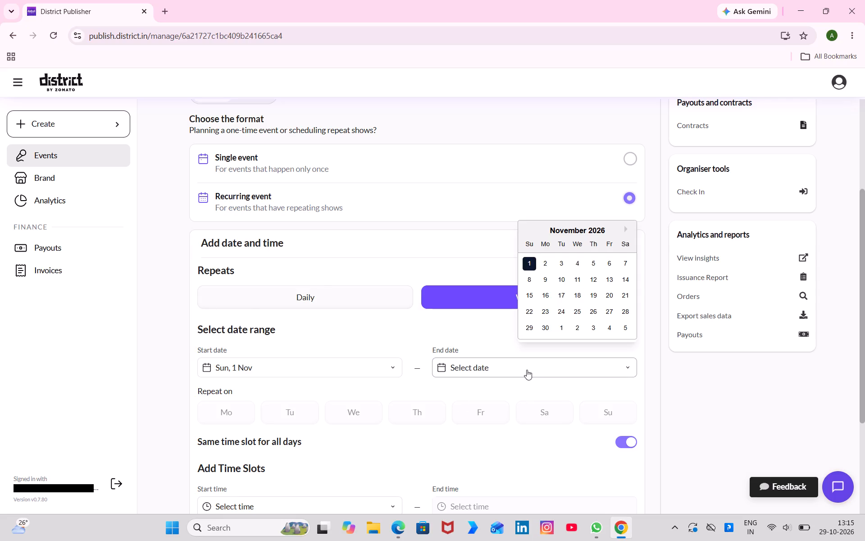
left_click(530, 328)
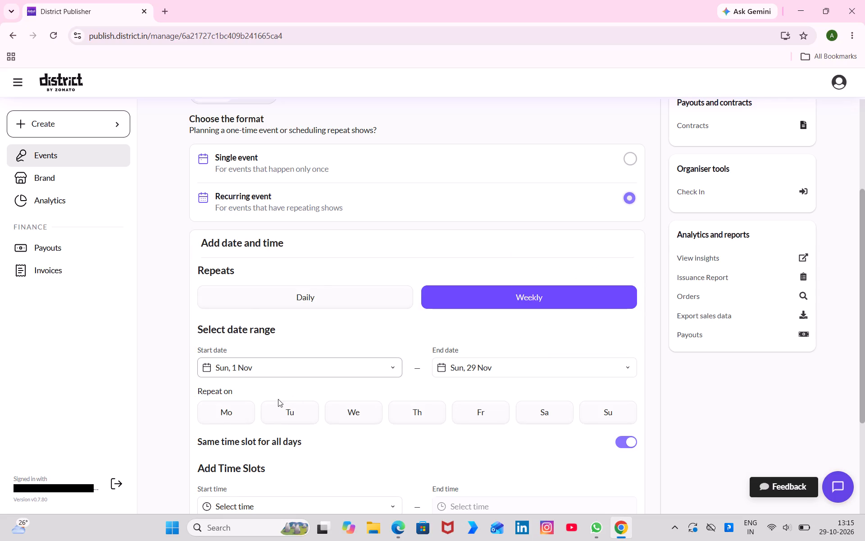
Set the shows to repeat on every weekday from Monday to Friday.
left_click_drag(233, 415, 285, 412)
left_click(285, 412)
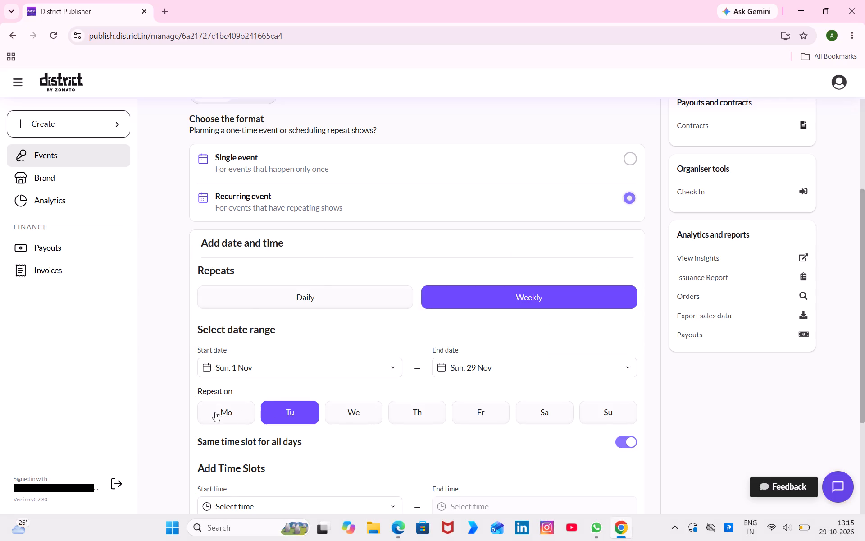
left_click(215, 412)
left_click(346, 407)
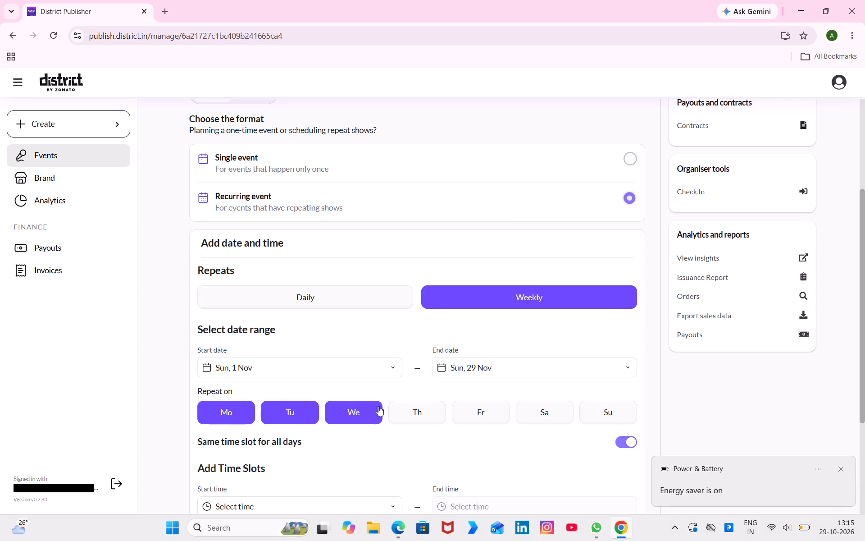
left_click(411, 408)
left_click(480, 409)
Set the first time slot's start time to 04:00 PM.
scroll(451, 445, "down", 1)
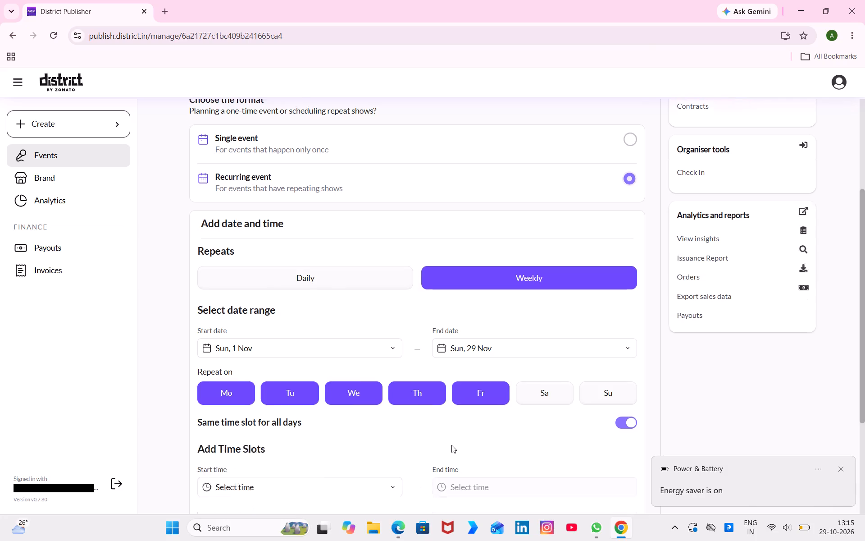
scroll(451, 445, "down", 1)
left_click(379, 364)
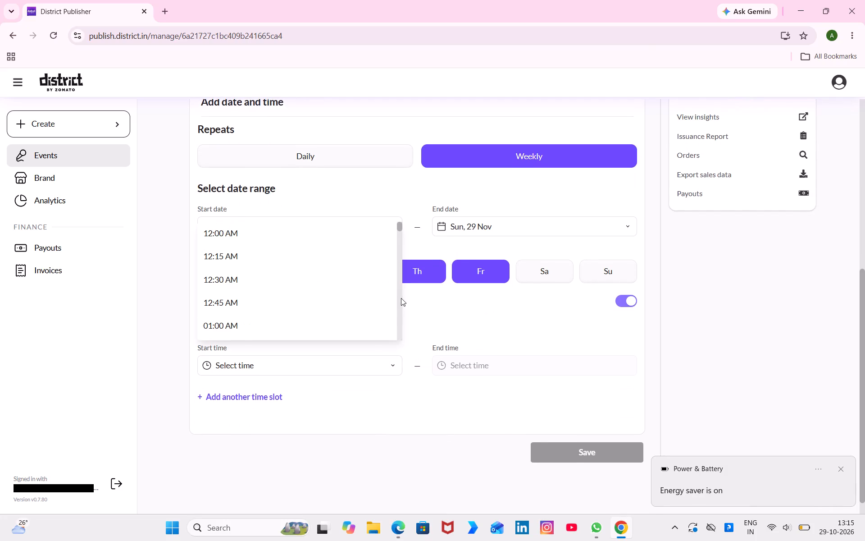
triple_click(397, 297)
triple_click(397, 297)
triple_click(397, 297)
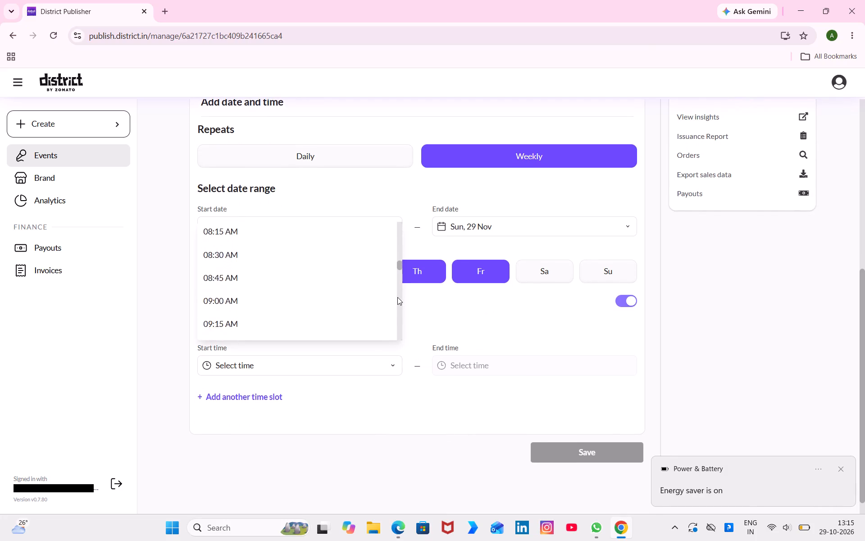
double_click(397, 297)
triple_click(397, 297)
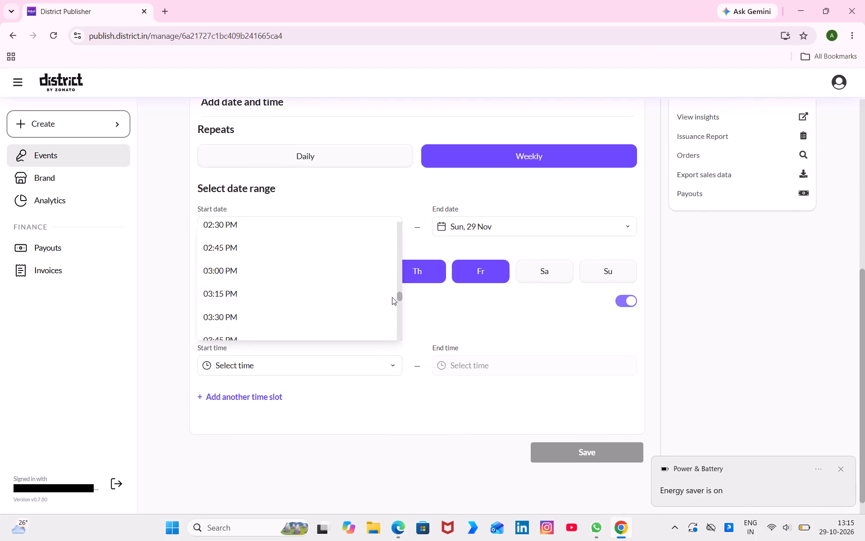
scroll(305, 299, "down", 2)
left_click(274, 284)
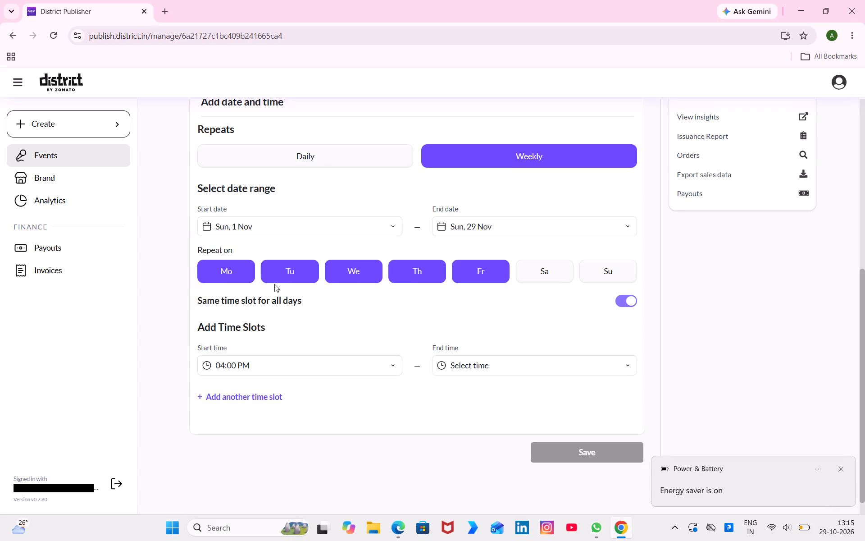
Add a second time slot and set its start time to 05:00 PM.
left_click(246, 391)
left_click(245, 394)
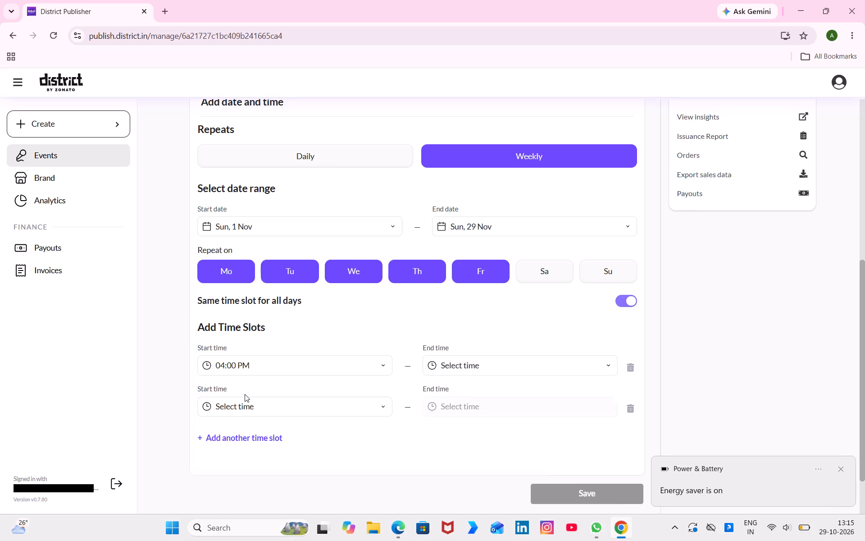
left_click(291, 400)
scroll(292, 315, "down", 3)
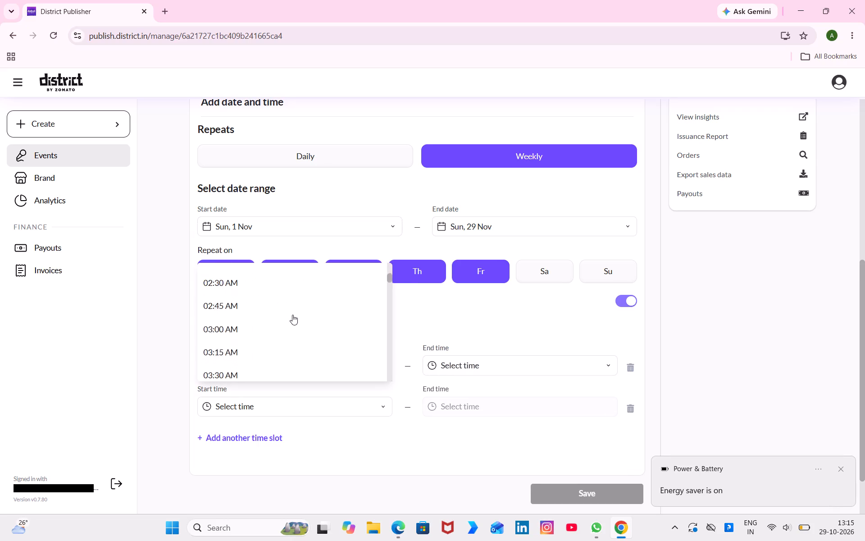
scroll(292, 315, "down", 5)
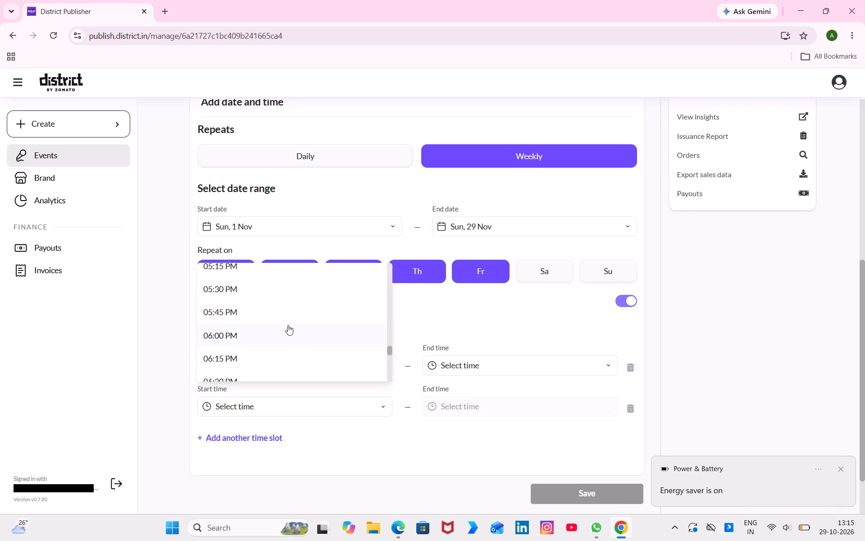
scroll(288, 325, "up", 3)
left_click(278, 327)
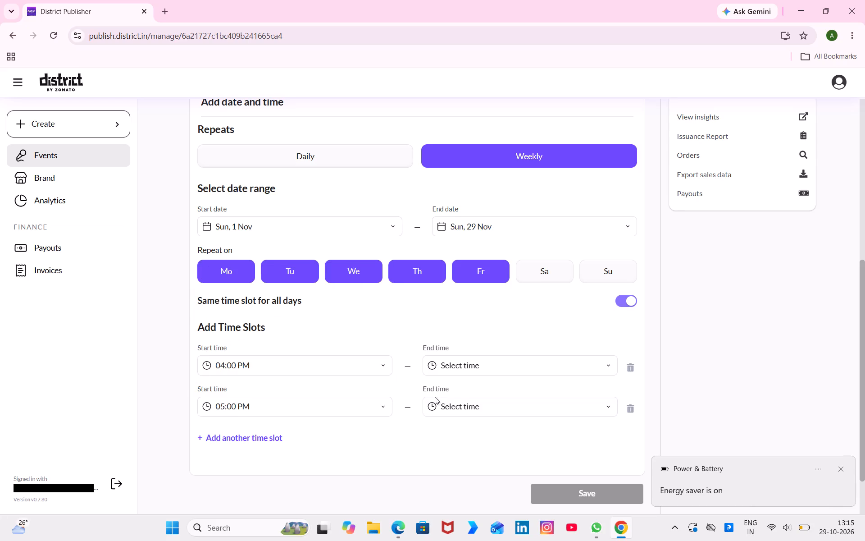
Set the end time of the first slot to 05:00 PM and of the second slot to 06:00 PM.
left_click(474, 366)
left_click(478, 307)
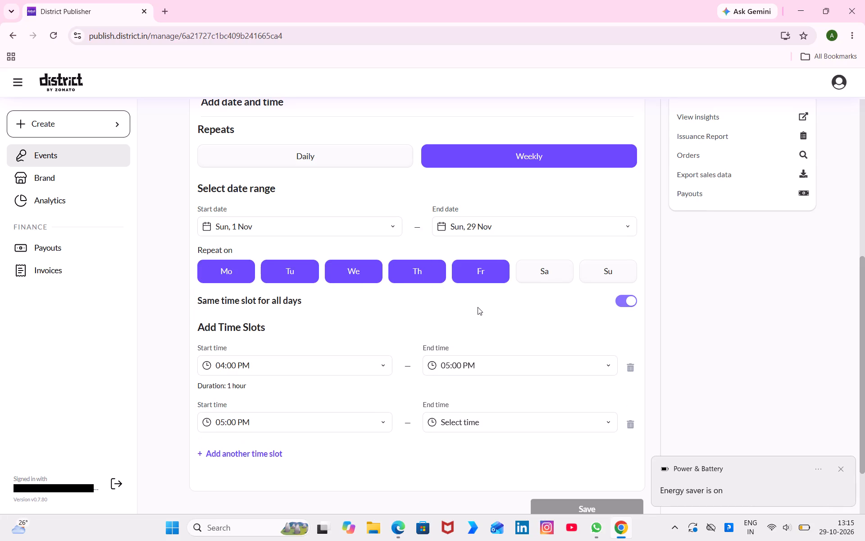
left_click(461, 418)
left_click(473, 353)
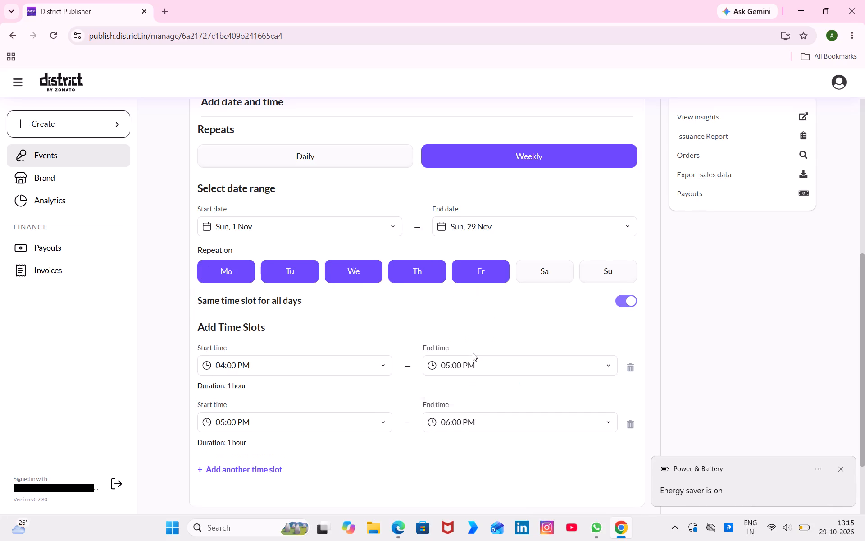
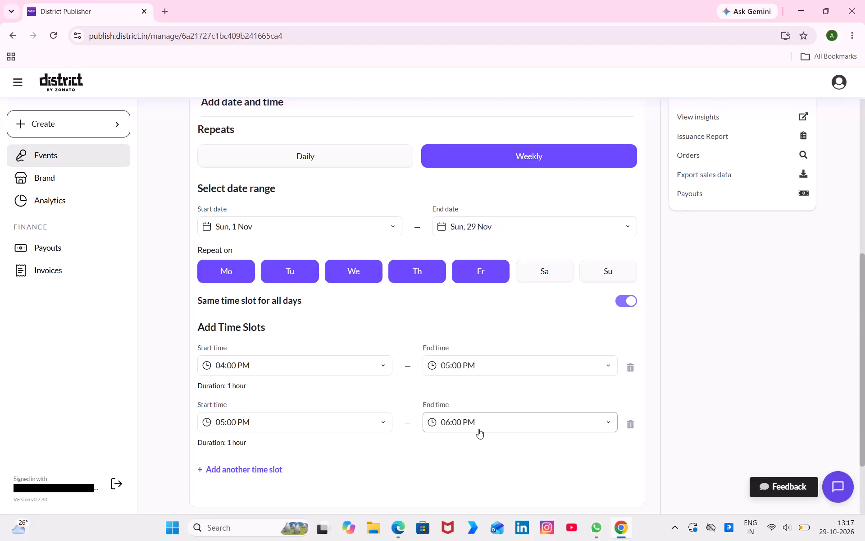
Check the Breakin Brew schedule in the Blissboard sheet's Pan India Dashboard, then save the weekday show schedule in District Publisher.
left_click(404, 525)
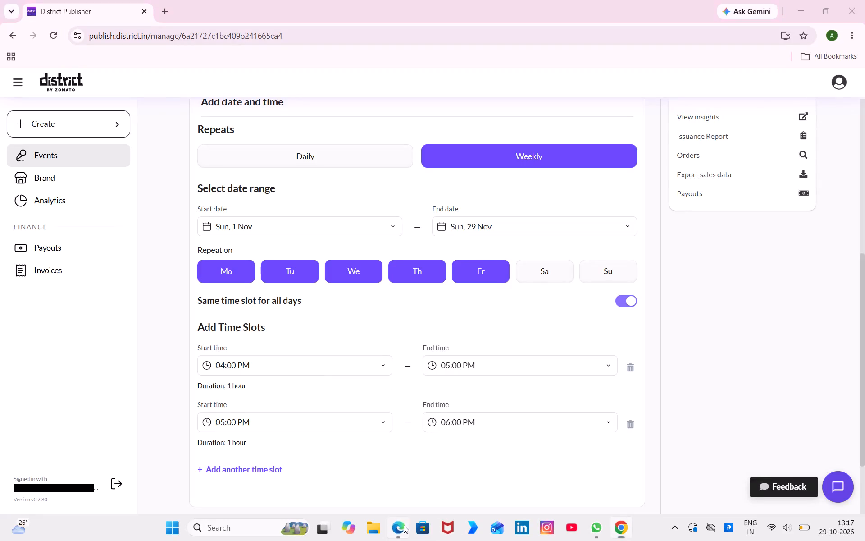
left_click(147, 495)
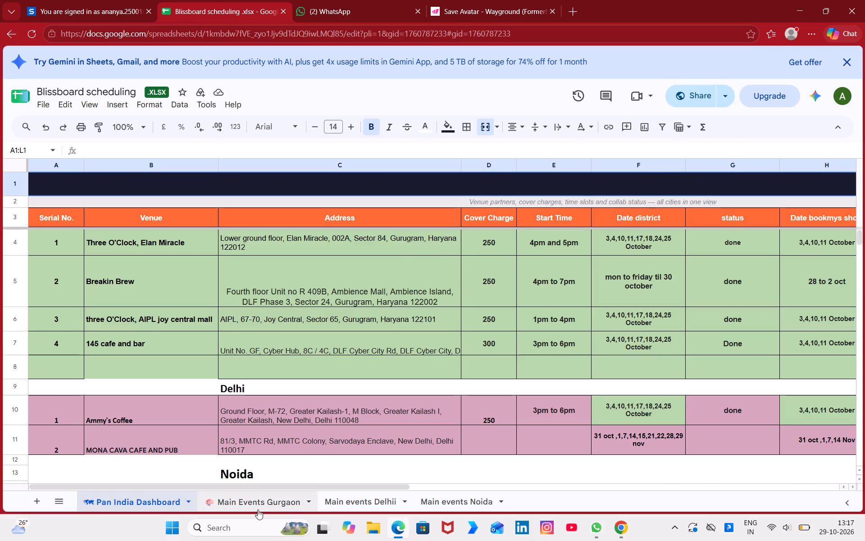
left_click(400, 524)
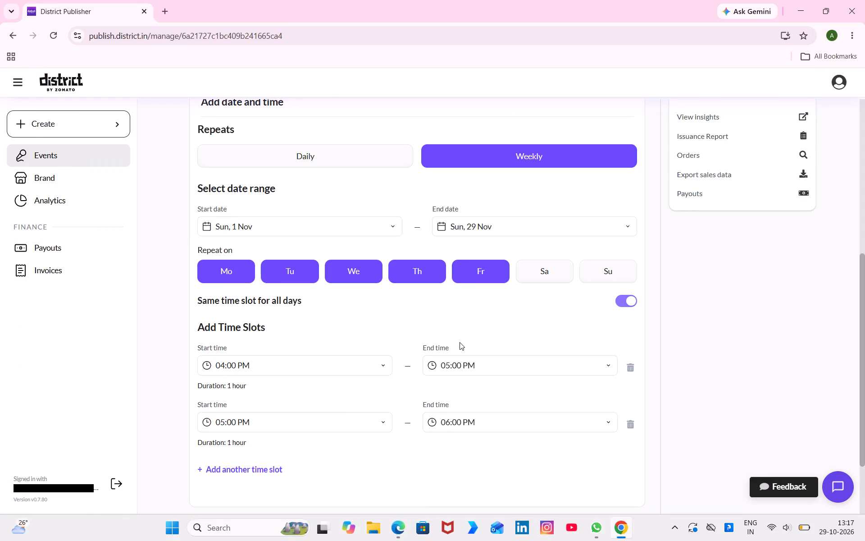
scroll(460, 342, "left", 1)
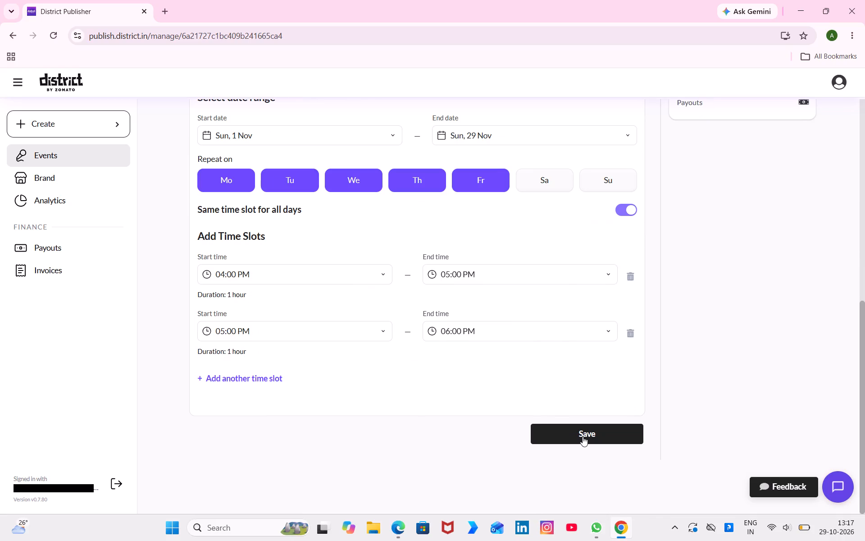
left_click(584, 437)
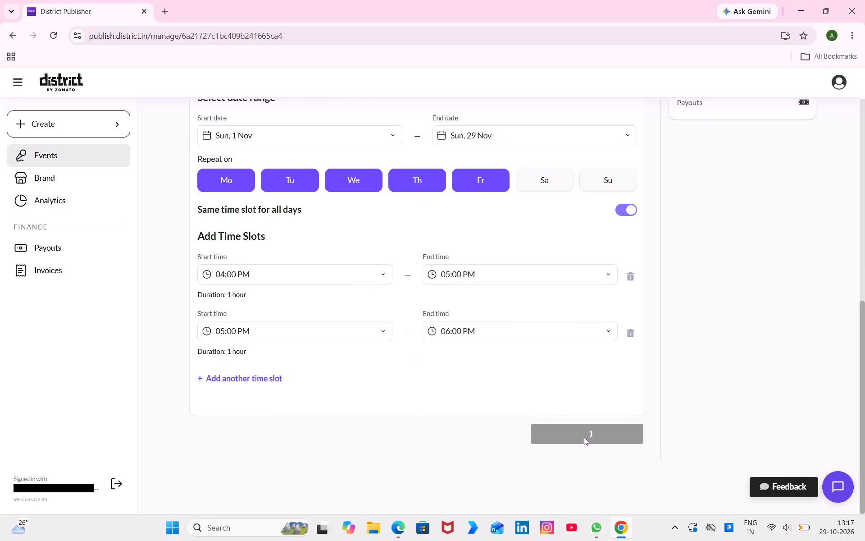
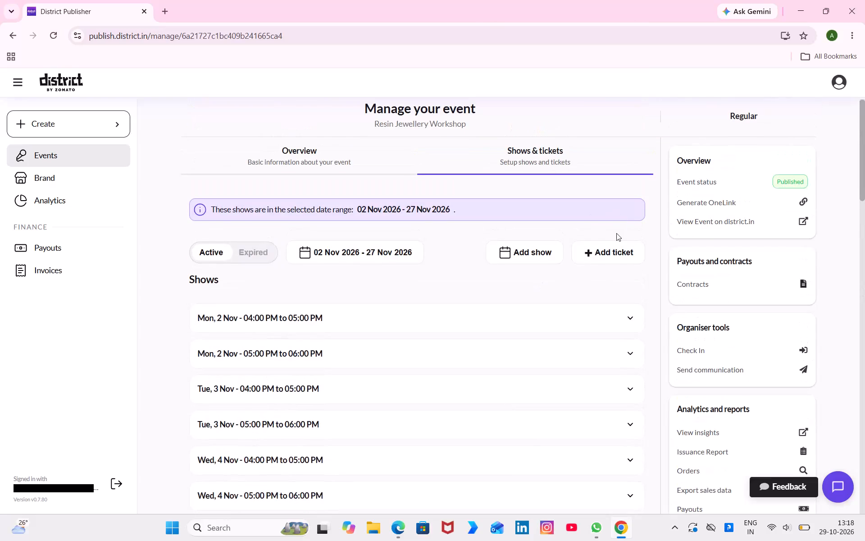
Fill in a custom ENTRY PASS ticket for Resin Jewellery Workshop with the copied description, quantity 10 and sales ending 30 minutes before show start.
left_click(570, 315)
left_click(632, 255)
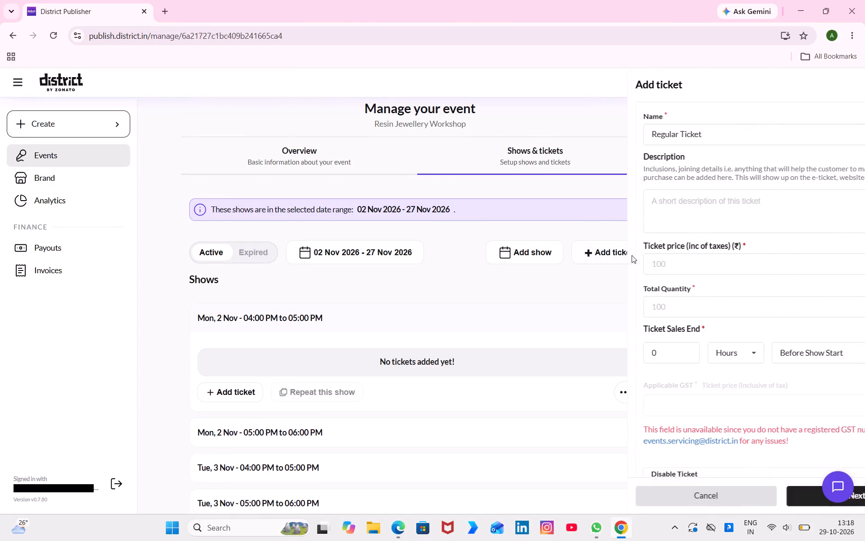
left_click(669, 196)
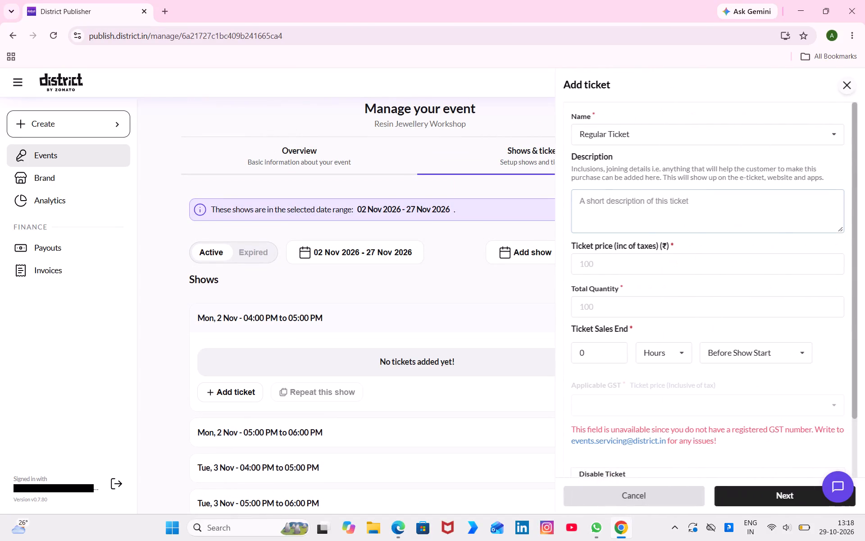
key("ctrl+v")
left_click(633, 139)
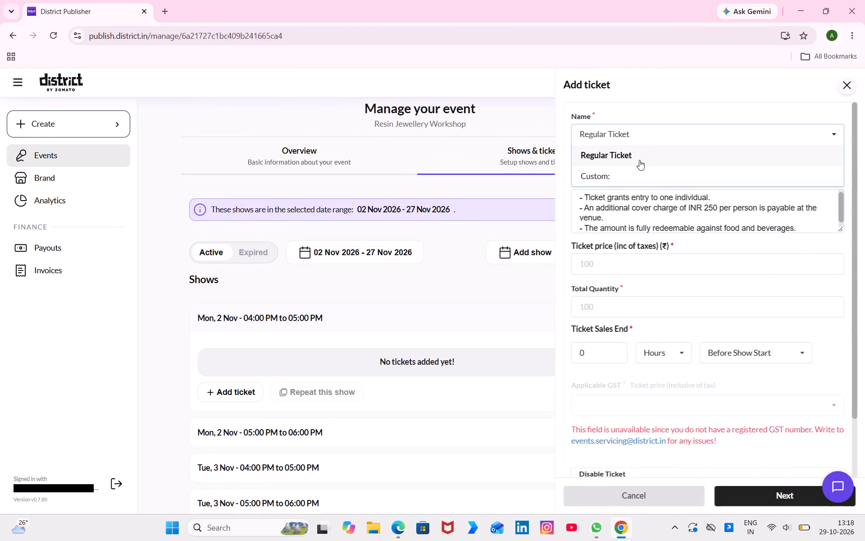
left_click(632, 173)
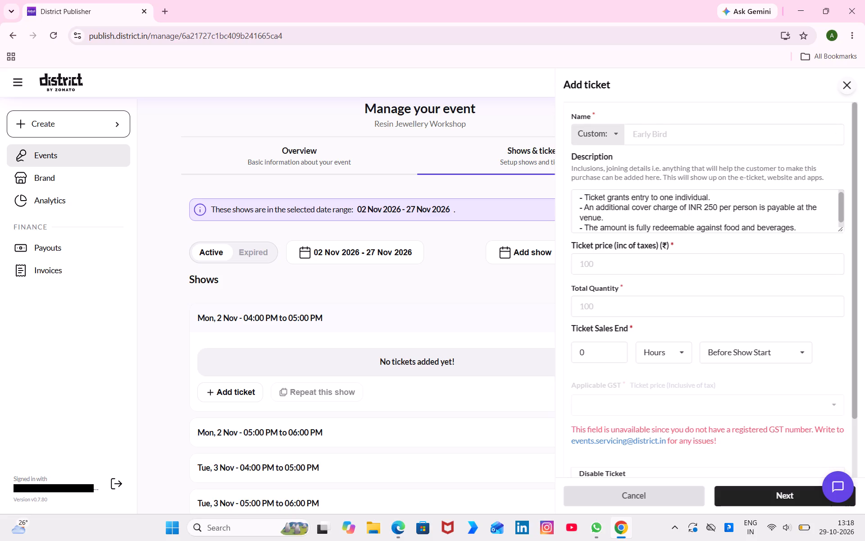
left_click(687, 133)
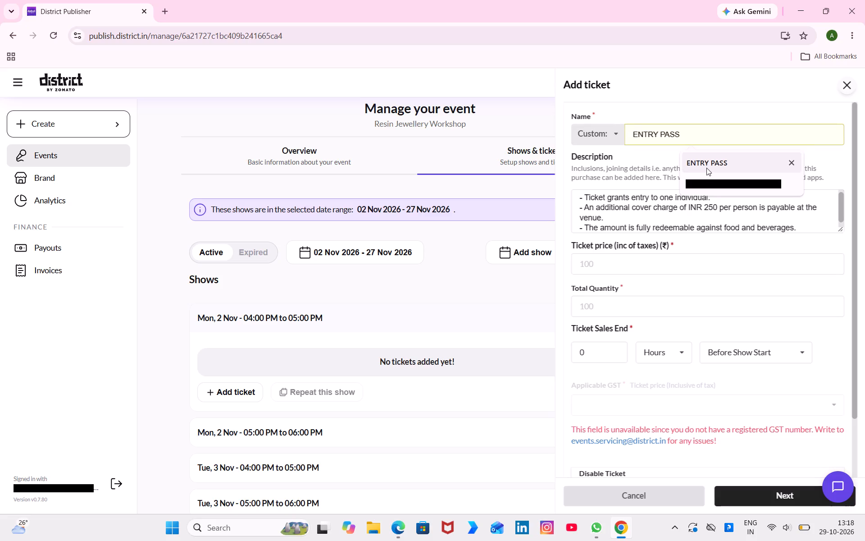
left_click(706, 168)
left_click(609, 316)
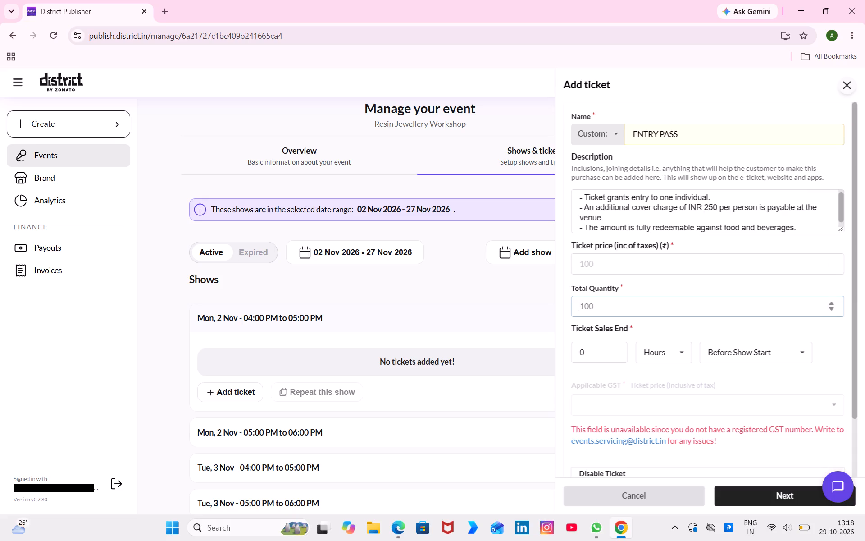
type("10")
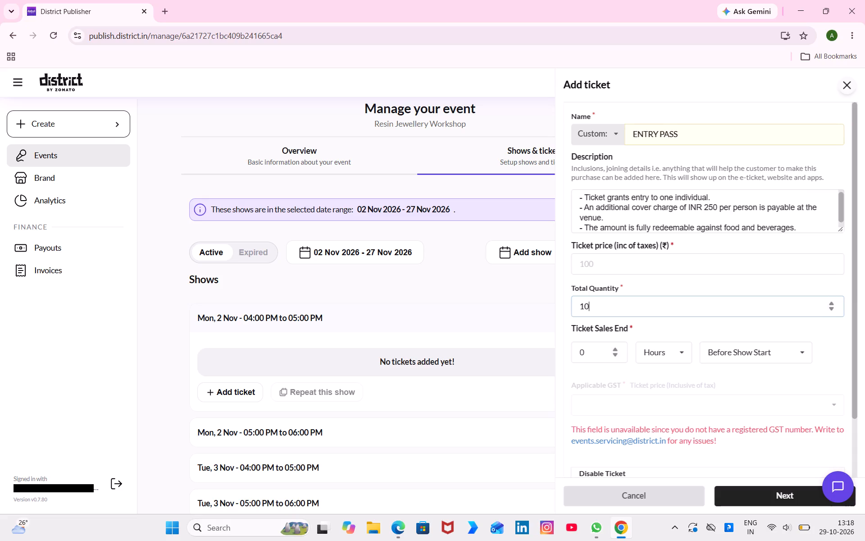
left_click(578, 355)
key("3")
left_click(673, 352)
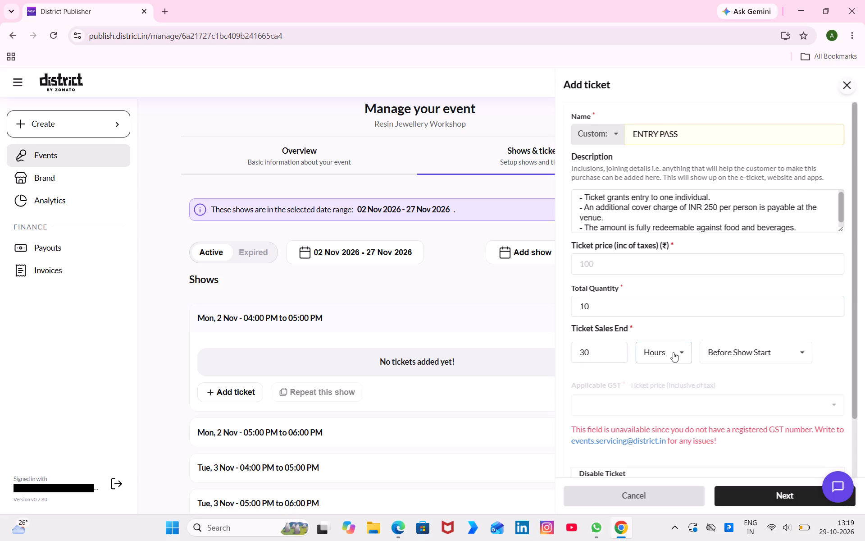
left_click(676, 377)
left_click(681, 273)
Check Resin Jewellery's District price in the Main Events Gurgaon sheet, set the ticket price to 899 and add the ticket to all November shows.
left_click(395, 521)
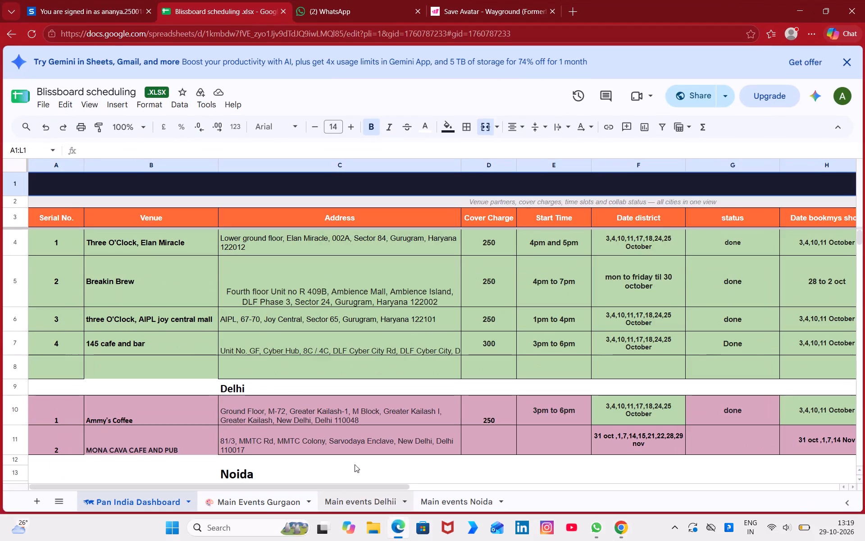
left_click(246, 496)
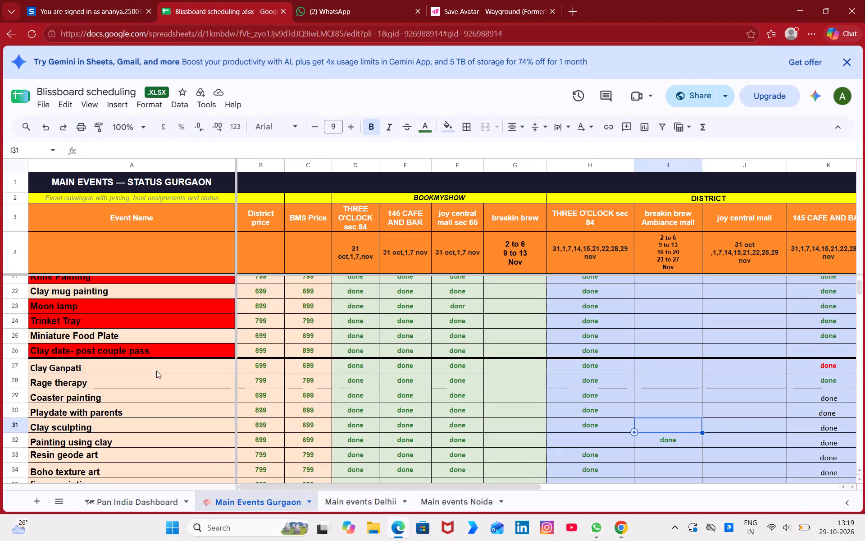
scroll(152, 364, "up", 10)
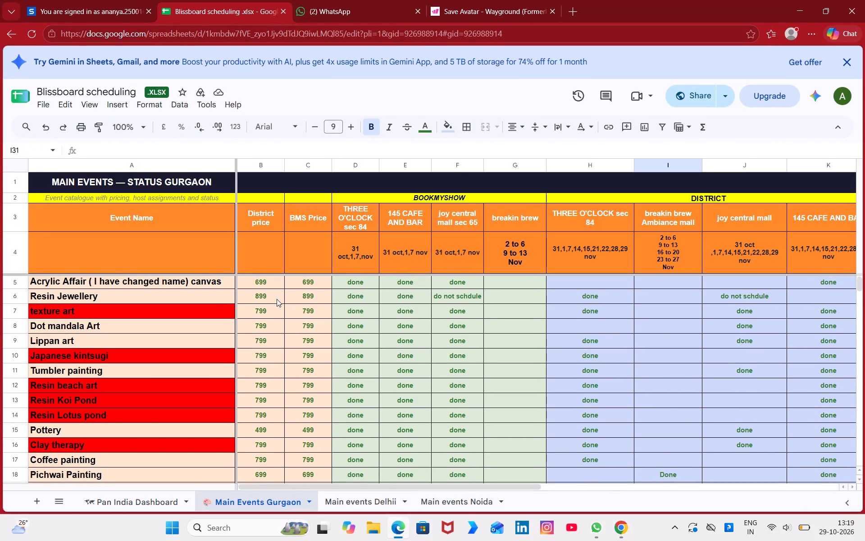
left_click(396, 522)
type("899")
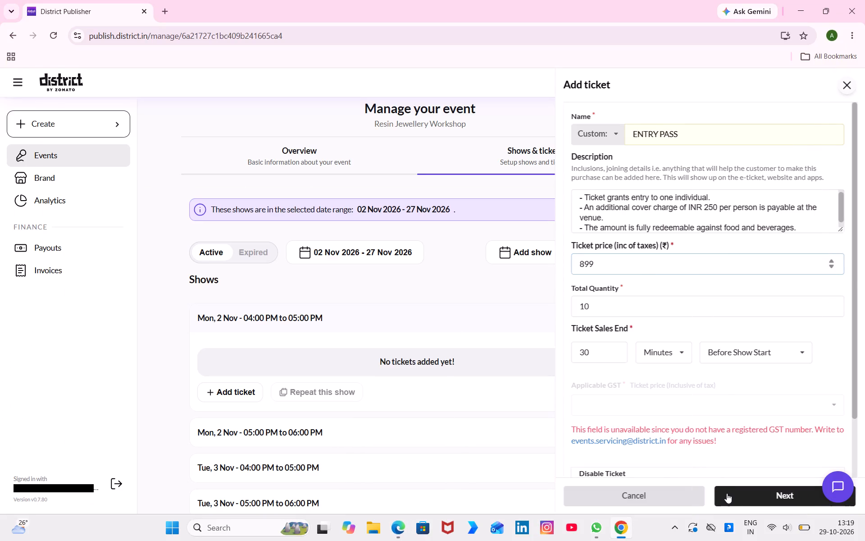
left_click(727, 493)
left_click(727, 493)
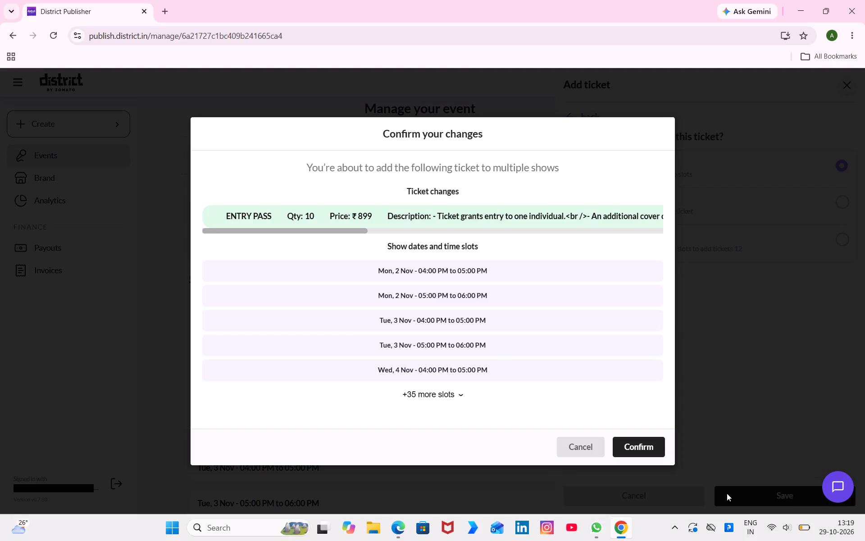
left_click(633, 447)
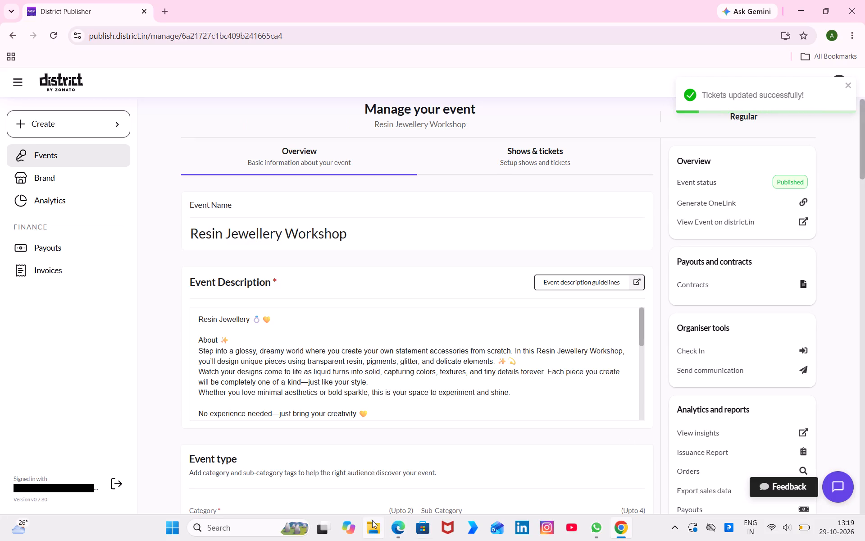
Mark Resin Jewellery as done in the District Breakin Brew column of the Blissboard sheet in Edge.
left_click(396, 534)
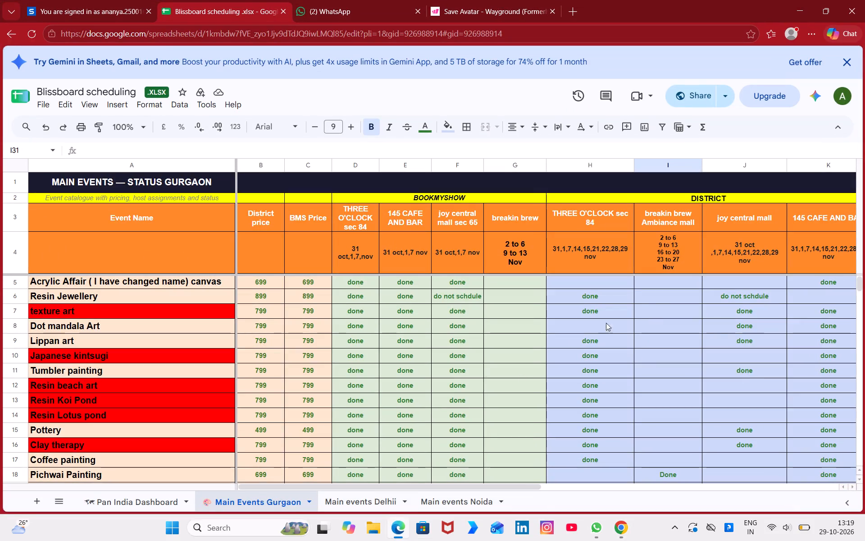
left_click(645, 299)
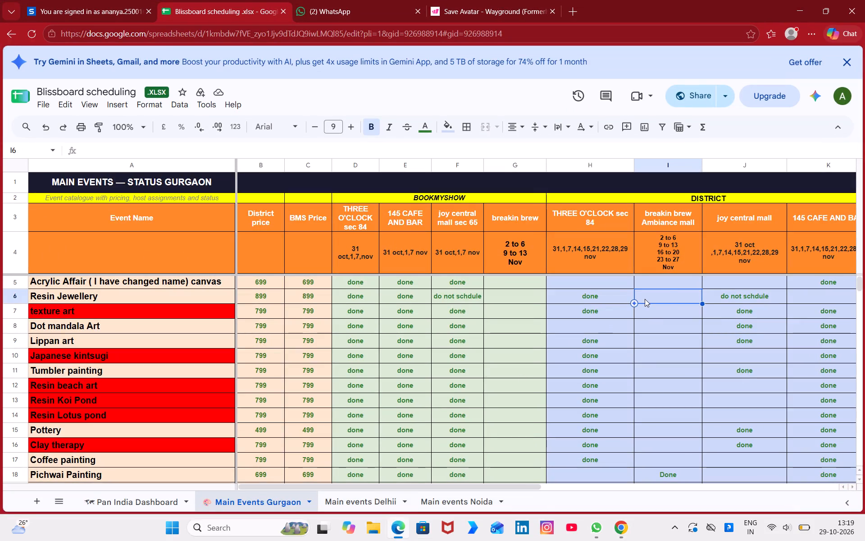
key("d")
key("o")
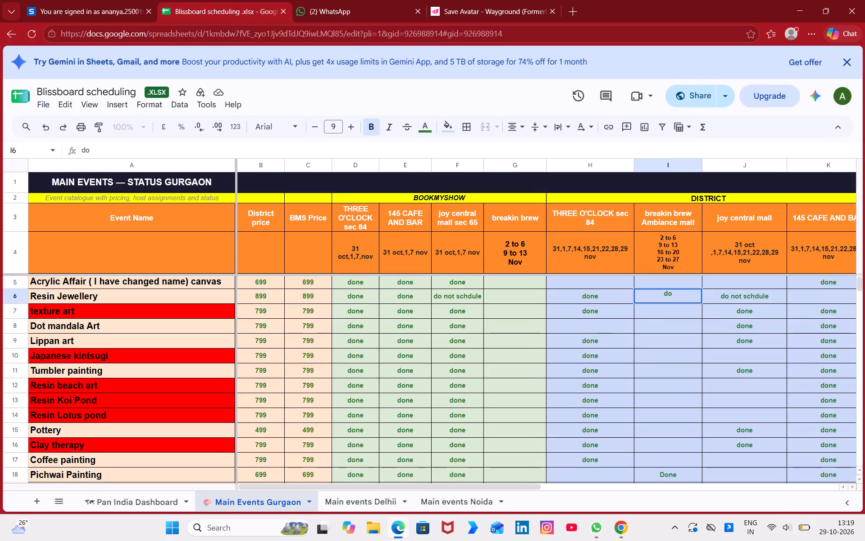
type("ne")
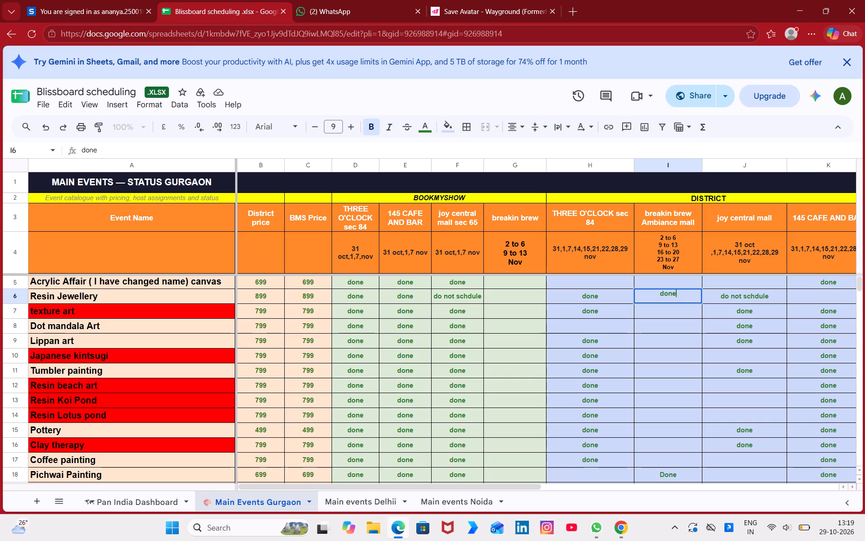
key("Return")
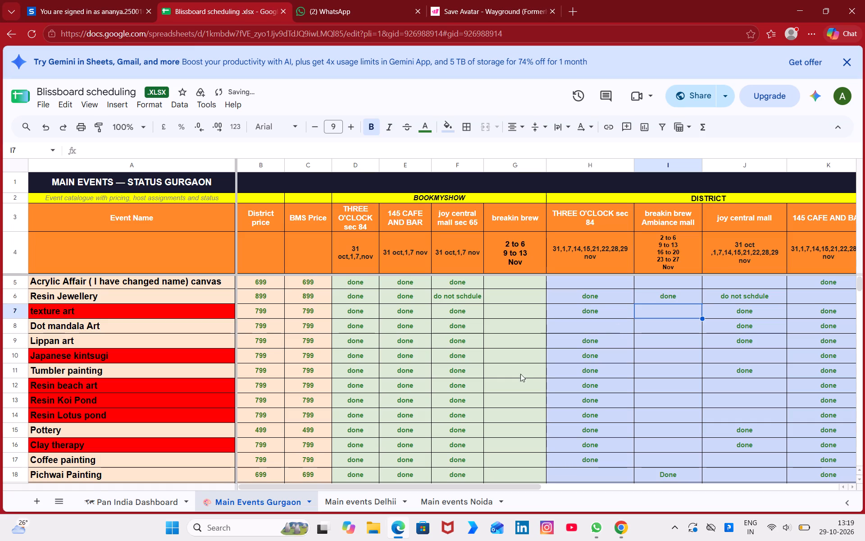
Return to the events overview in District Publisher and search for texture.
left_click(398, 535)
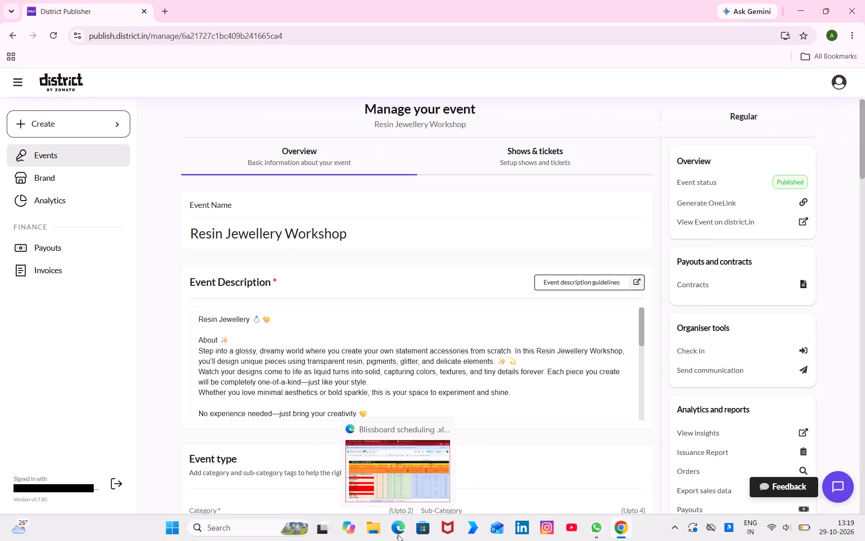
left_click(7, 38)
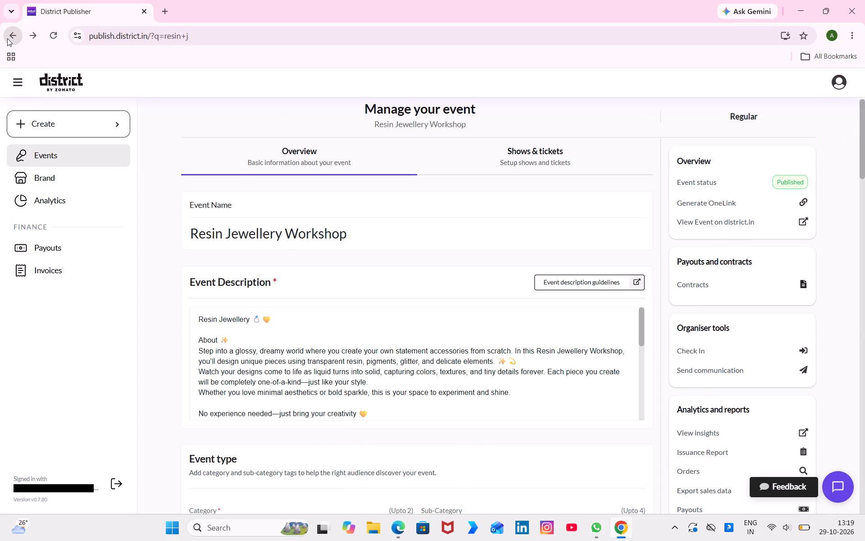
left_click_drag(297, 319, 214, 308)
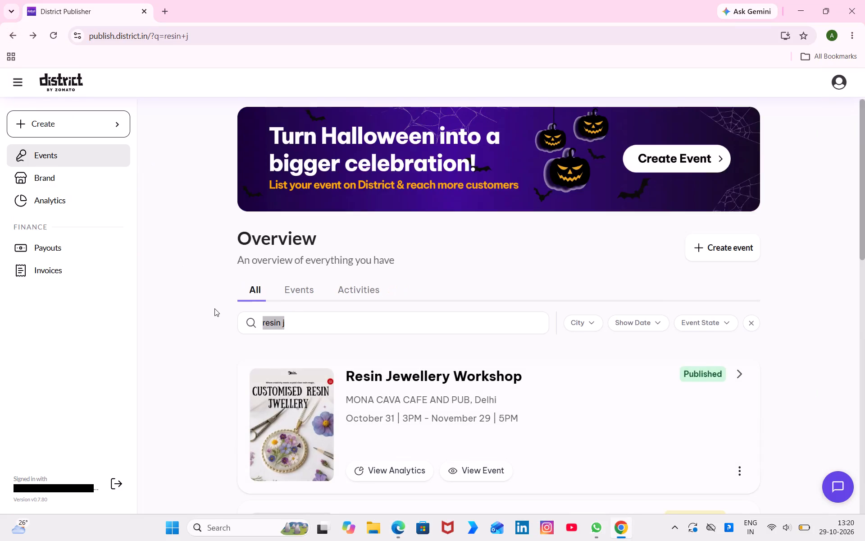
type("twx")
key("BackSpace")
key("BackSpace")
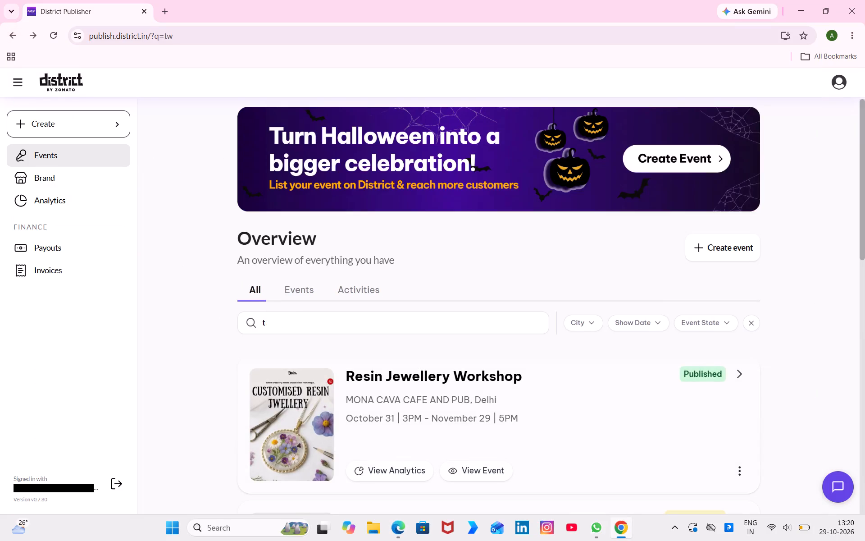
key("w")
key("BackSpace")
type("ex")
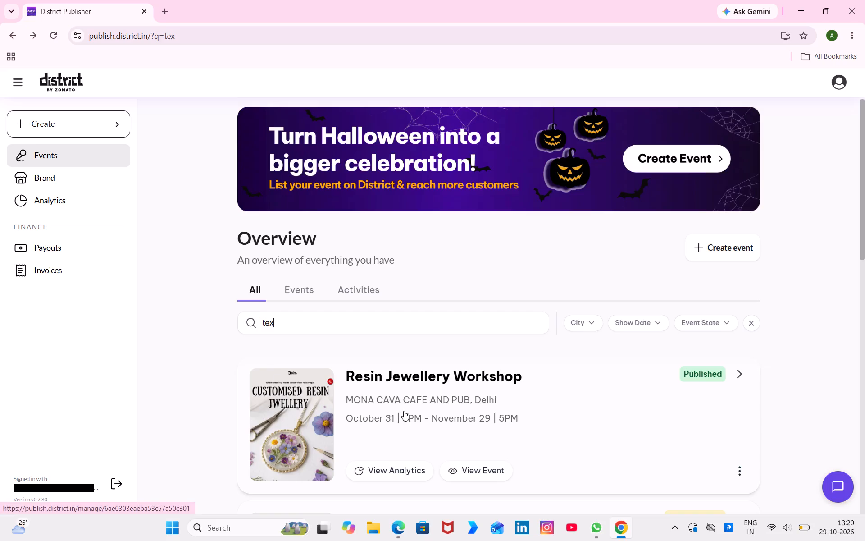
type("ture")
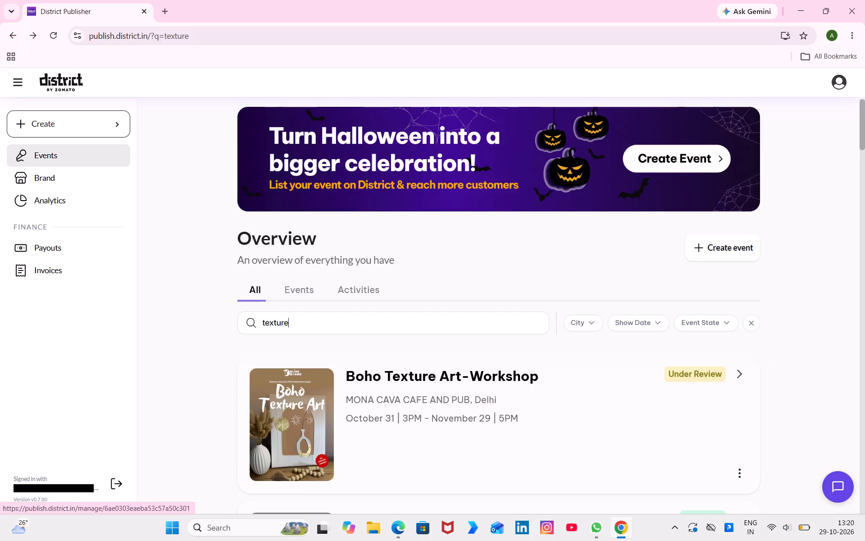
Find the Texture Art Workshop listing at Breakin' Brew, Gurugram, and open its shows and tickets.
scroll(366, 423, "down", 1)
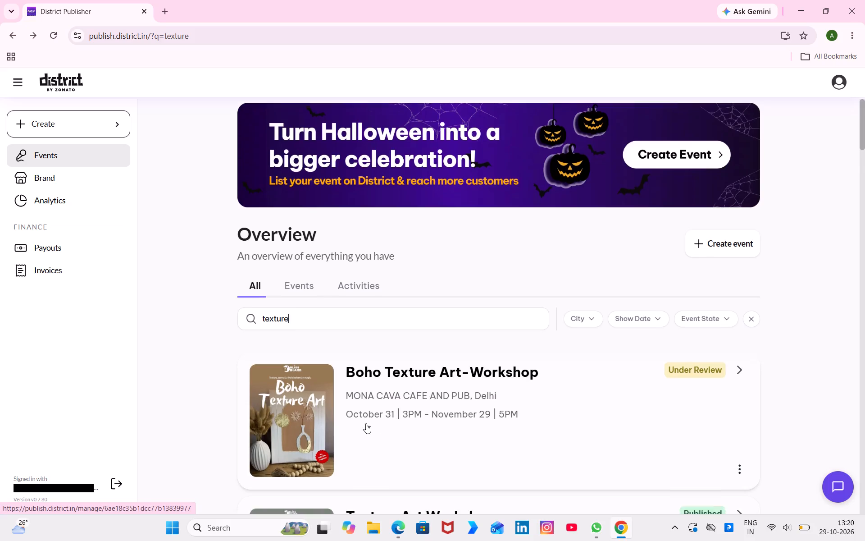
scroll(366, 423, "down", 8)
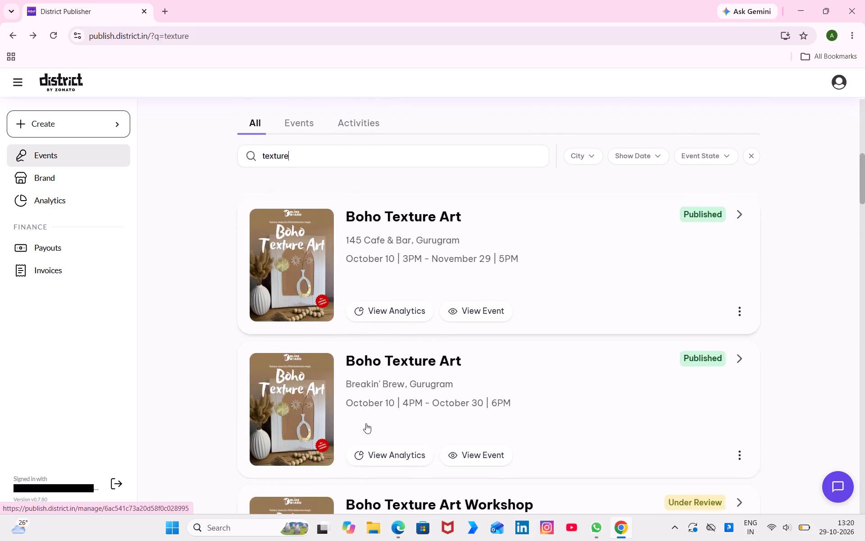
scroll(366, 423, "down", 4)
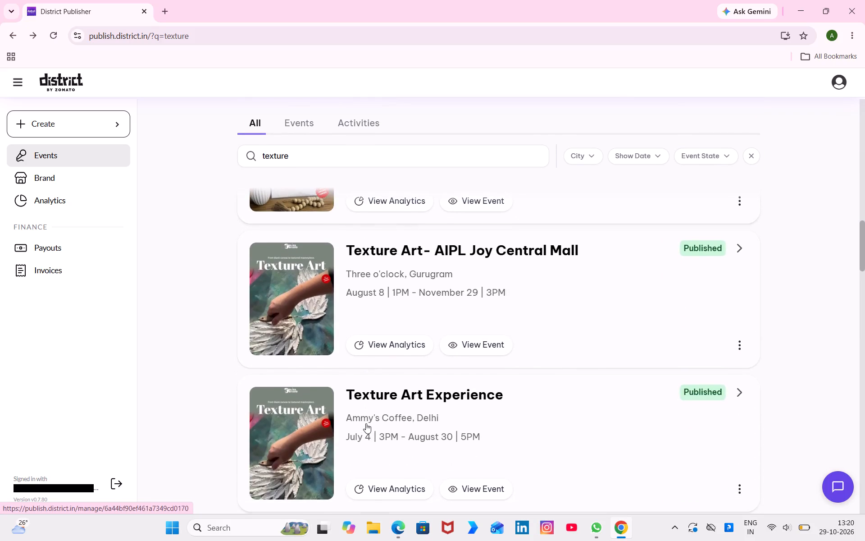
scroll(391, 361, "down", 3)
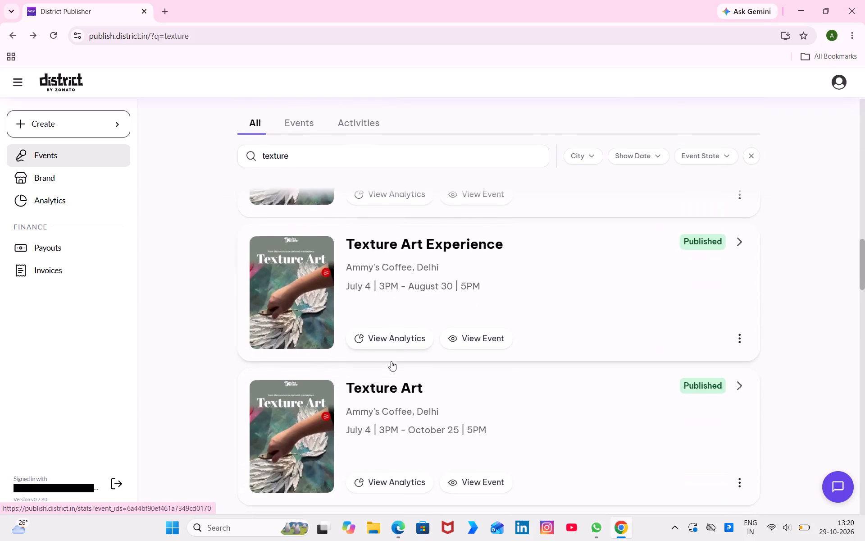
scroll(391, 361, "down", 4)
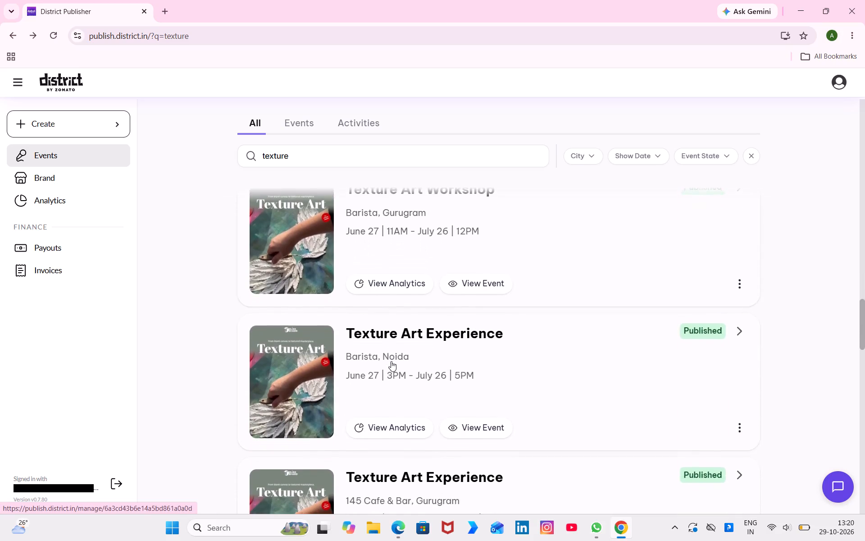
scroll(379, 367, "down", 6)
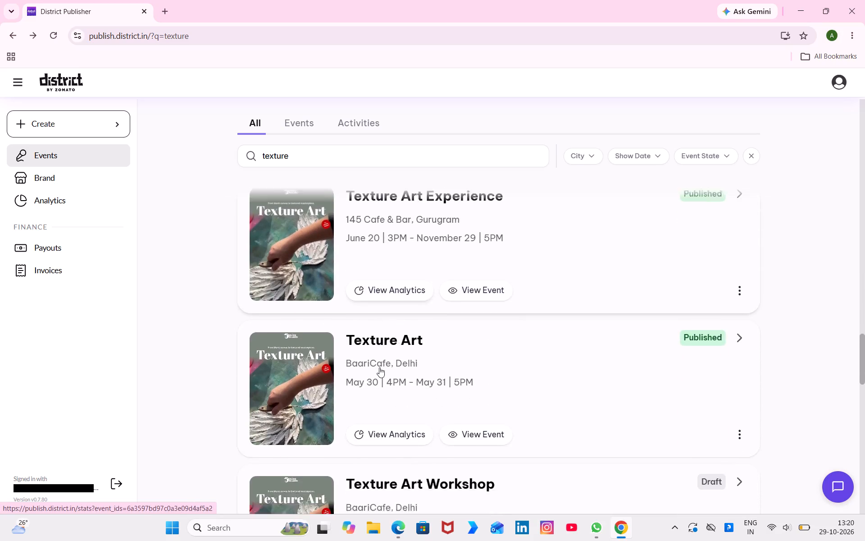
scroll(379, 367, "down", 4)
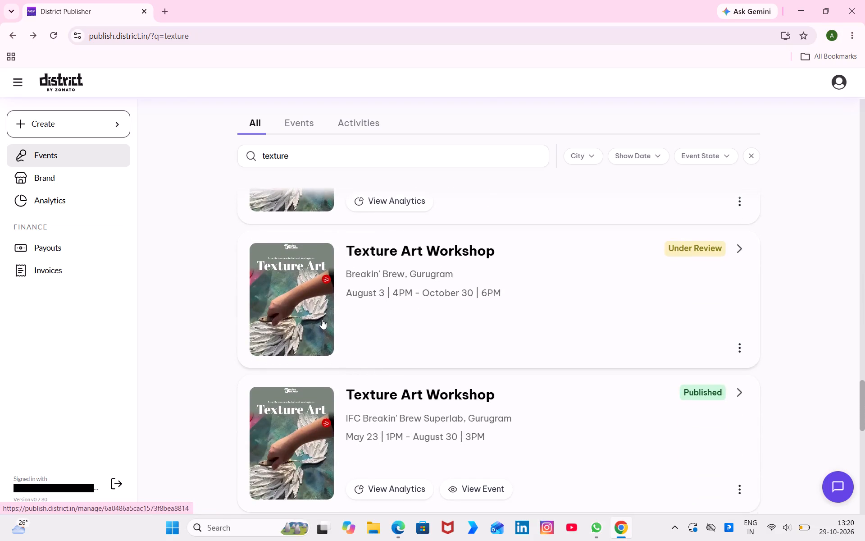
left_click(320, 319)
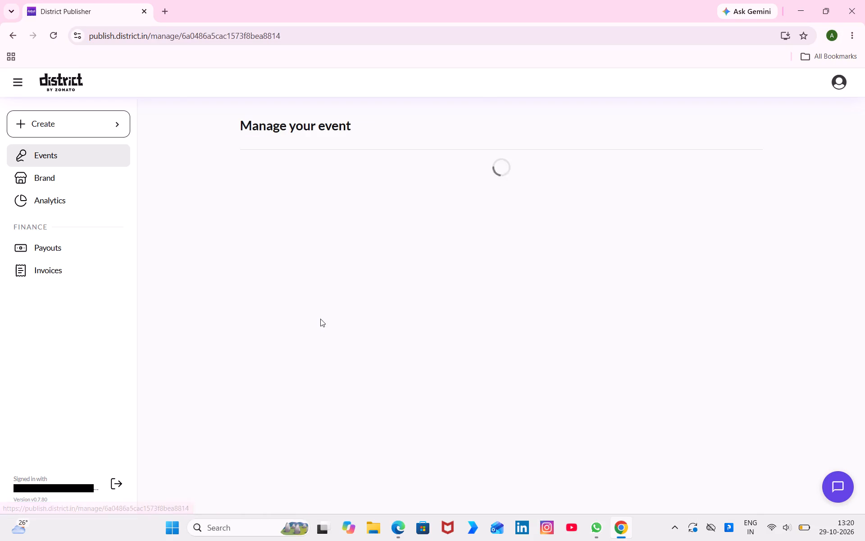
left_click(535, 159)
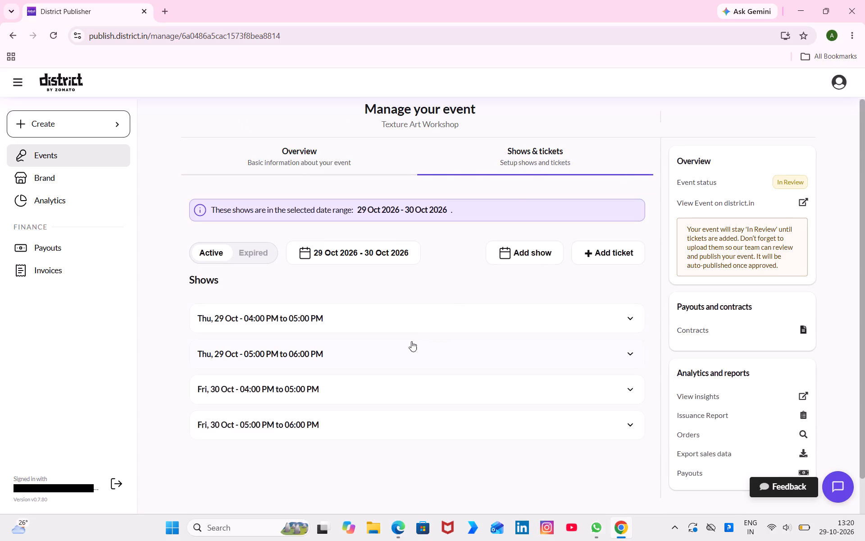
Start a recurring weekly show for Texture Art Workshop from 2 Nov to 4 Dec, repeating Monday through Friday.
left_click(583, 251)
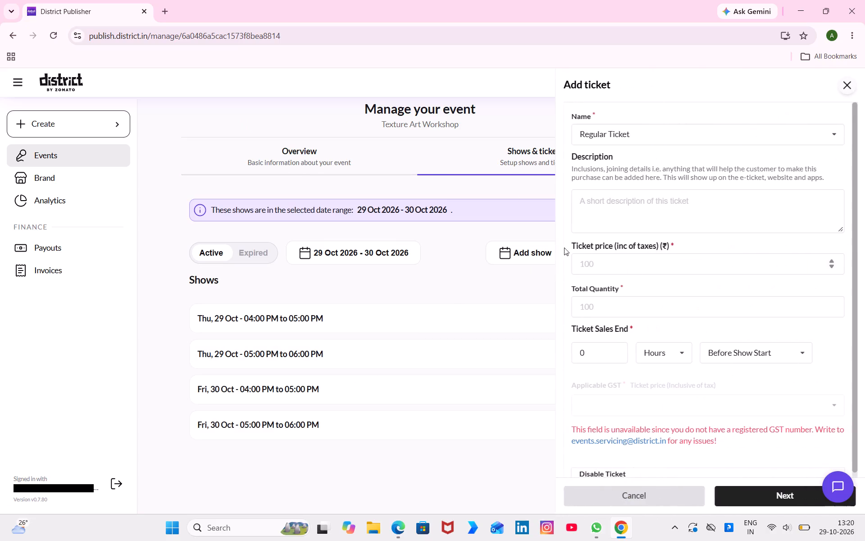
double_click(535, 251)
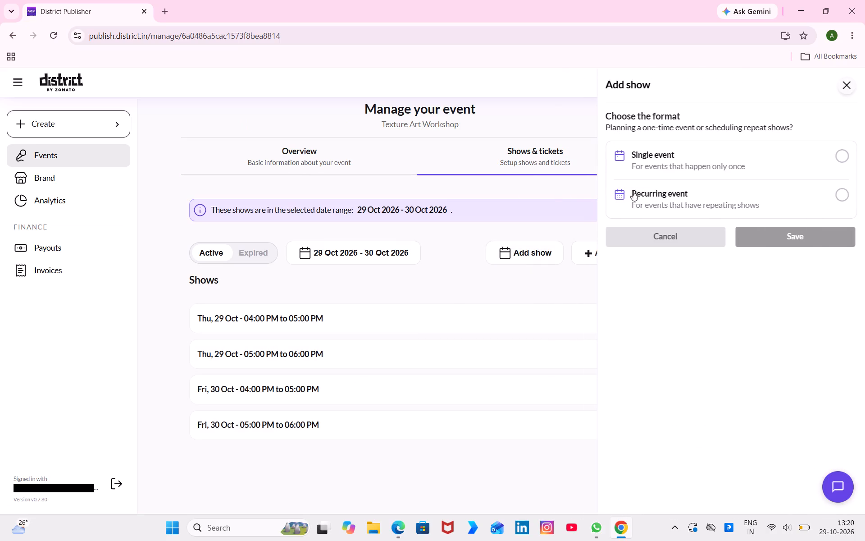
left_click(676, 188)
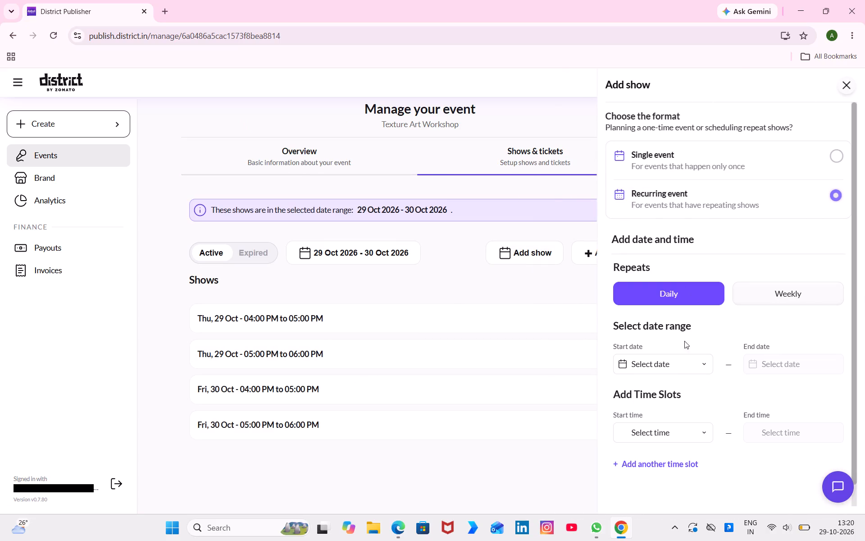
left_click(678, 363)
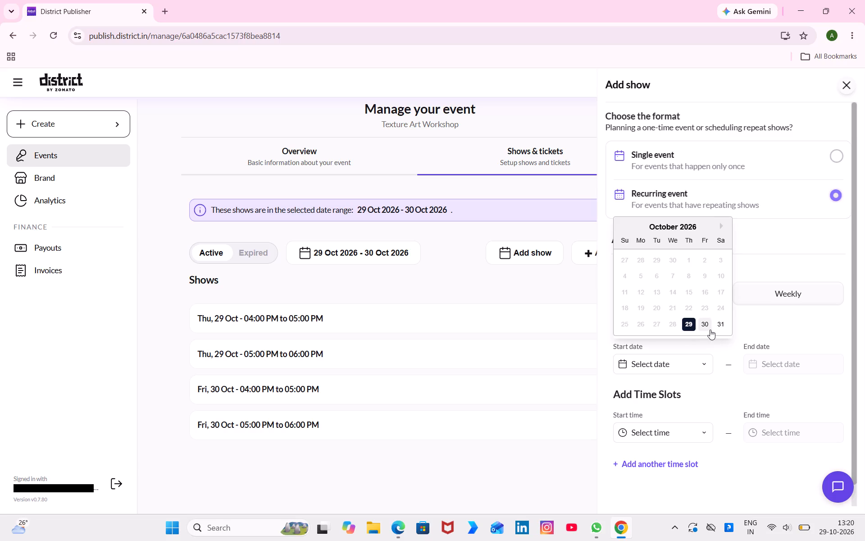
left_click(721, 227)
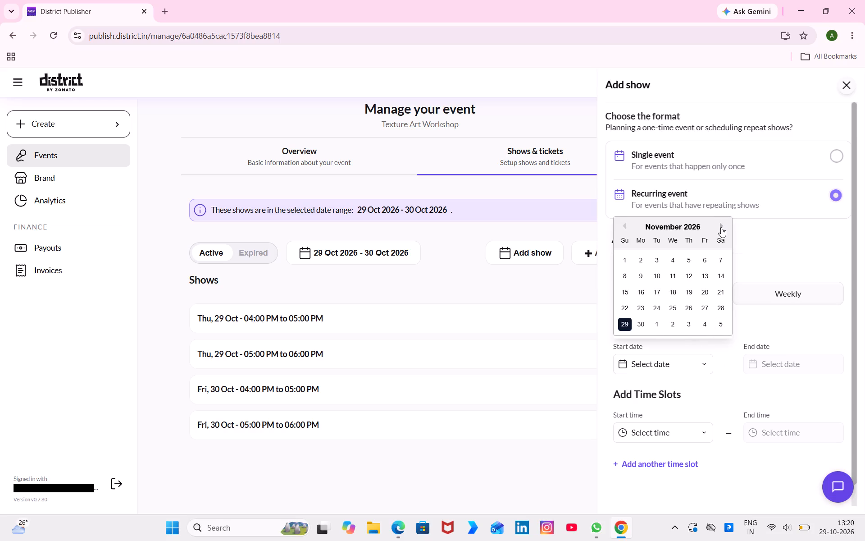
left_click(642, 259)
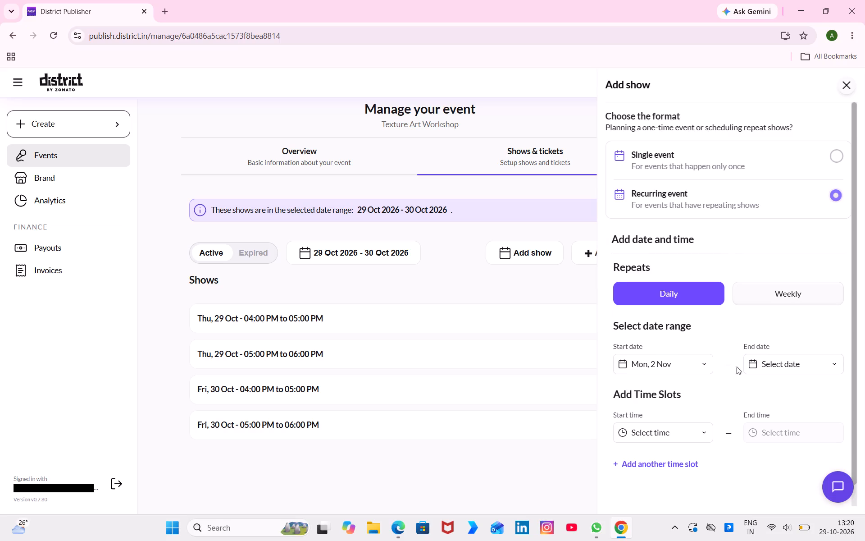
left_click(773, 290)
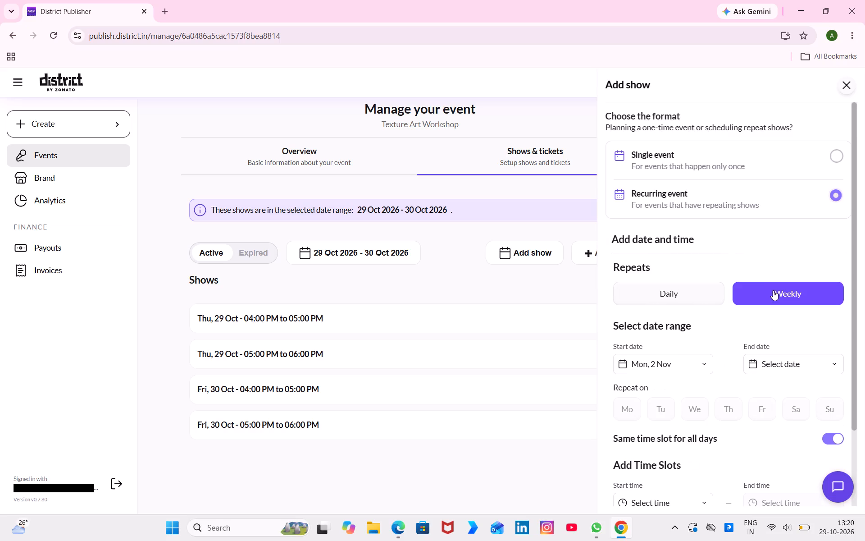
left_click(762, 361)
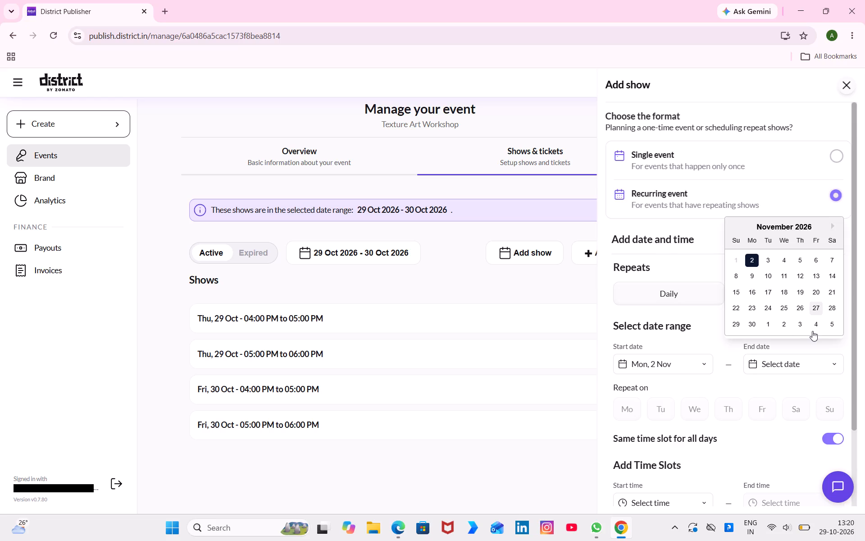
left_click(815, 328)
left_click(767, 407)
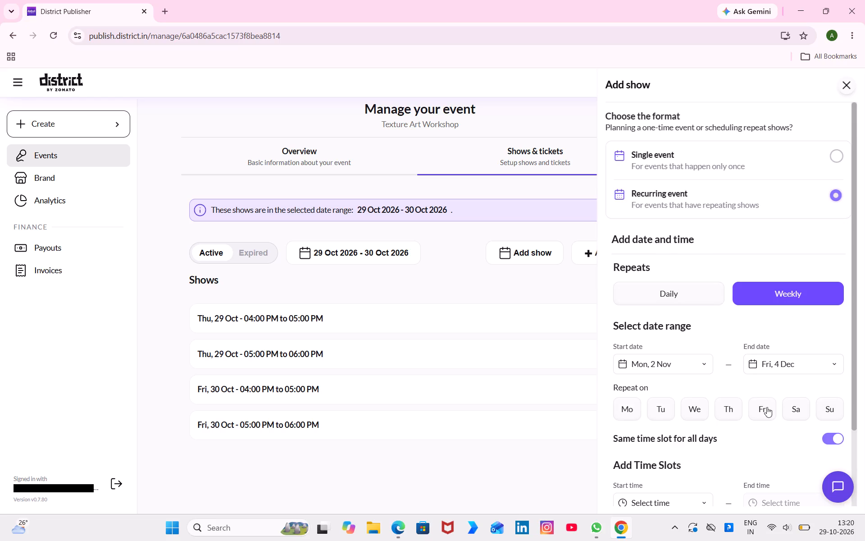
left_click(737, 407)
left_click(699, 405)
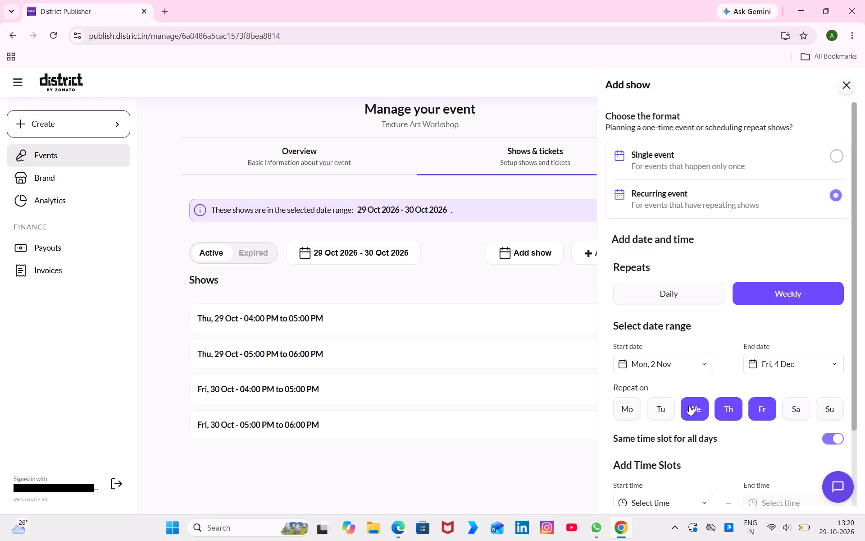
left_click(670, 406)
left_click(630, 407)
Add time slots 04:00 PM to 05:00 PM and 05:00 PM to 06:00 PM for all days and save the shows.
scroll(630, 407, "down", 2)
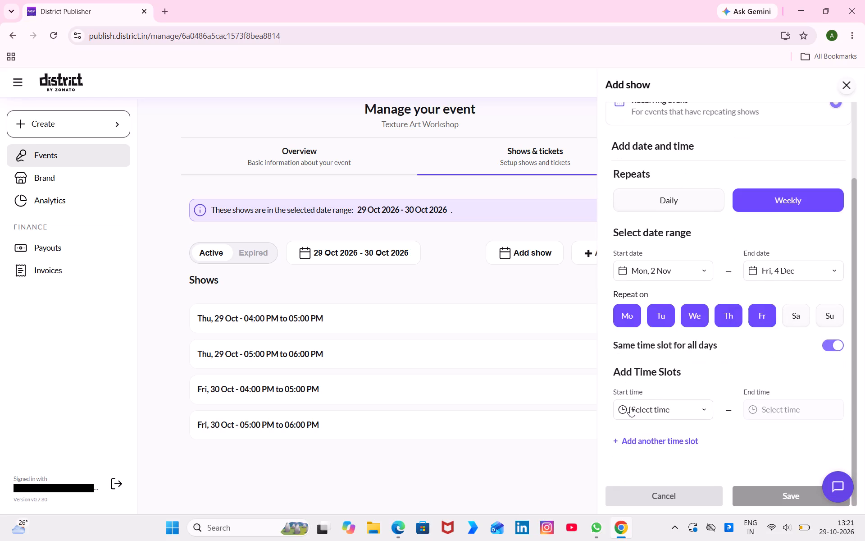
left_click(660, 402)
scroll(678, 346, "down", 4)
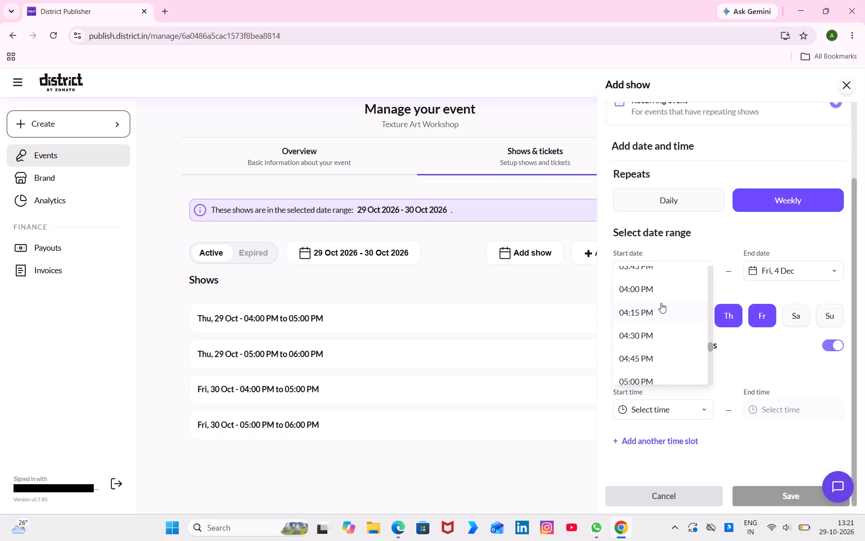
left_click(658, 297)
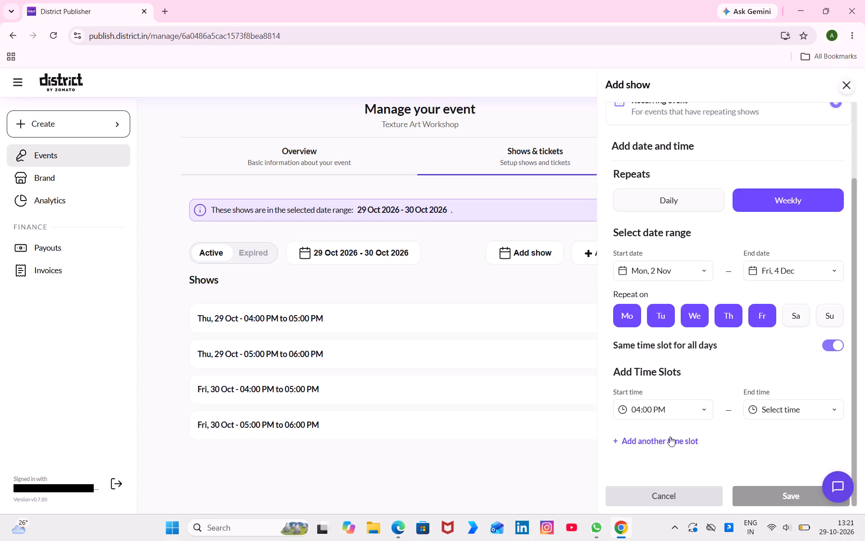
left_click(670, 436)
left_click(665, 445)
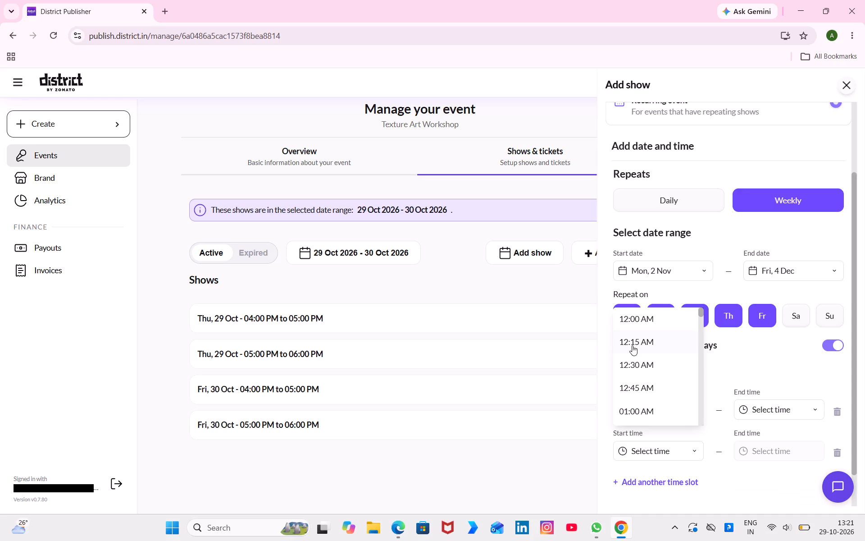
scroll(632, 345, "down", 7)
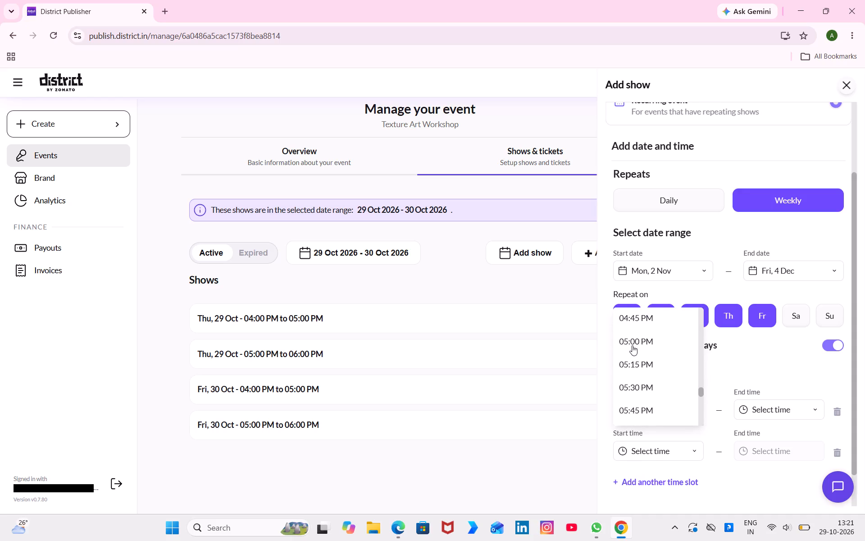
scroll(632, 345, "down", 1)
left_click(632, 344)
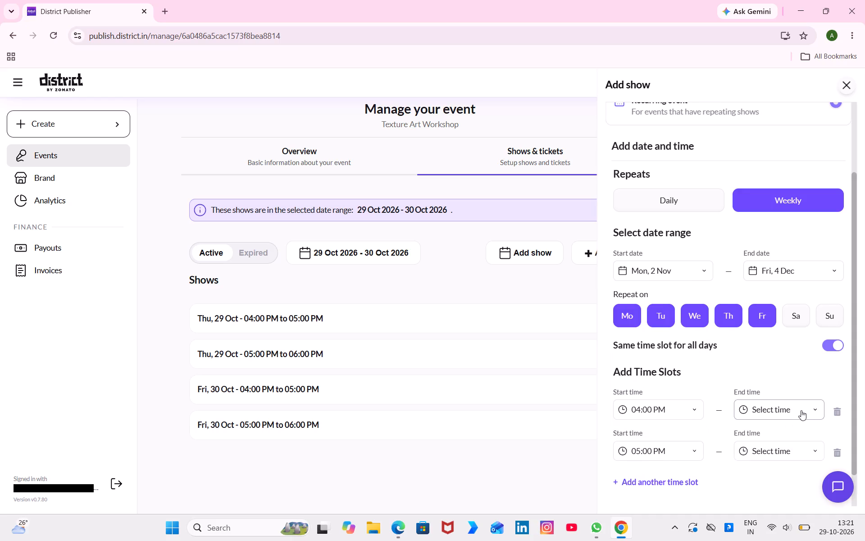
left_click(801, 410)
left_click(766, 349)
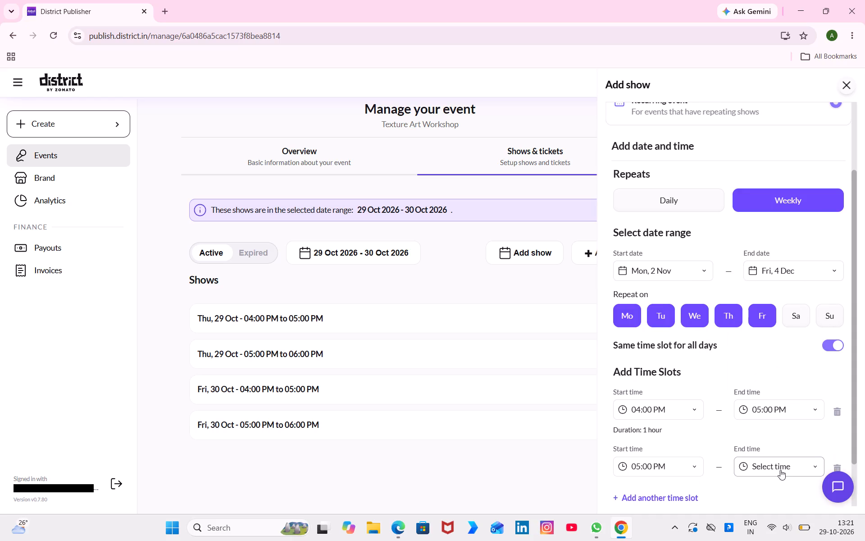
left_click(780, 470)
left_click(765, 407)
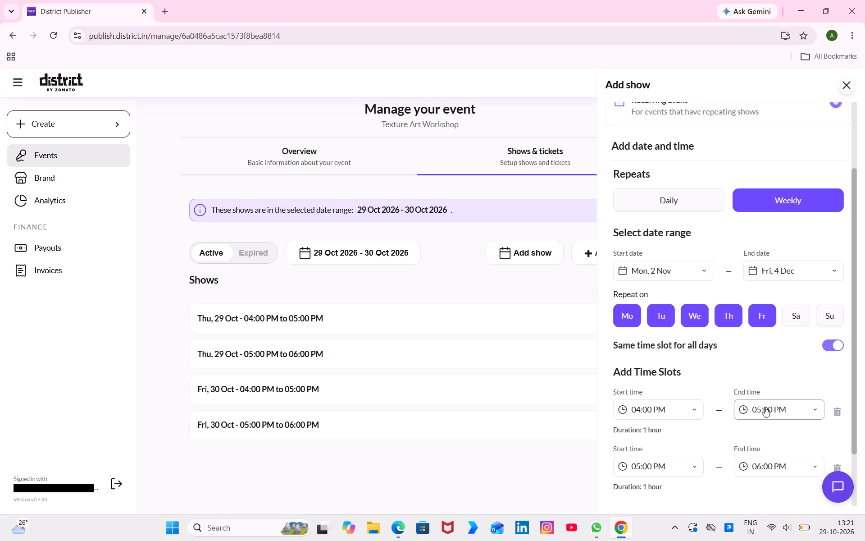
scroll(689, 474, "down", 3)
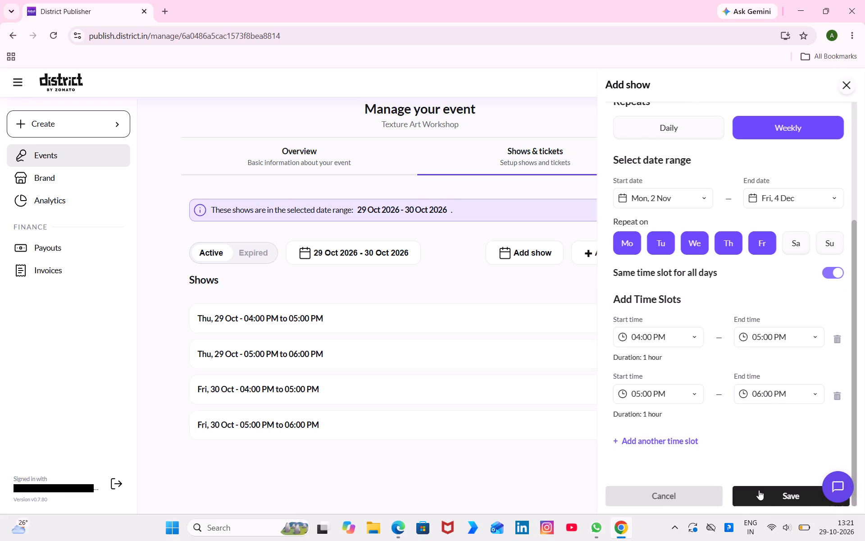
left_click(759, 490)
left_click(596, 381)
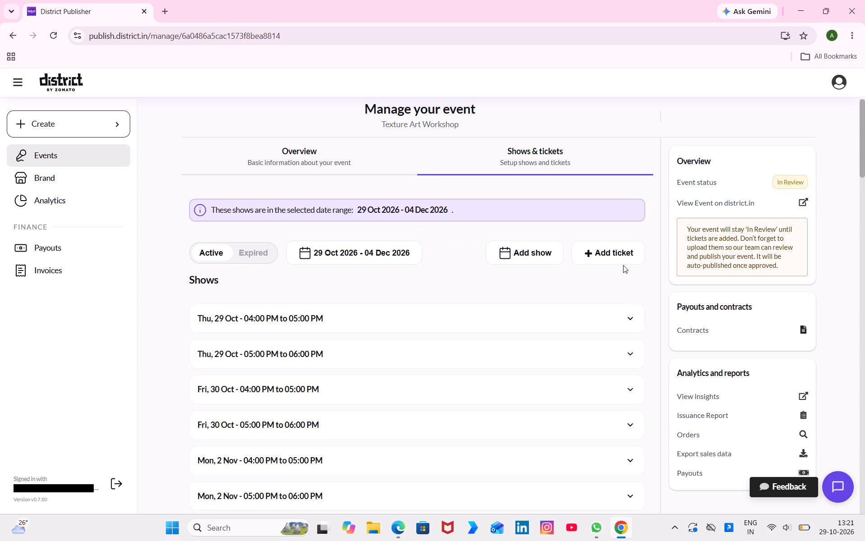
Start a new ticket priced at ₹799 with the custom name ENTRY PASS.
left_click(618, 251)
left_click(630, 261)
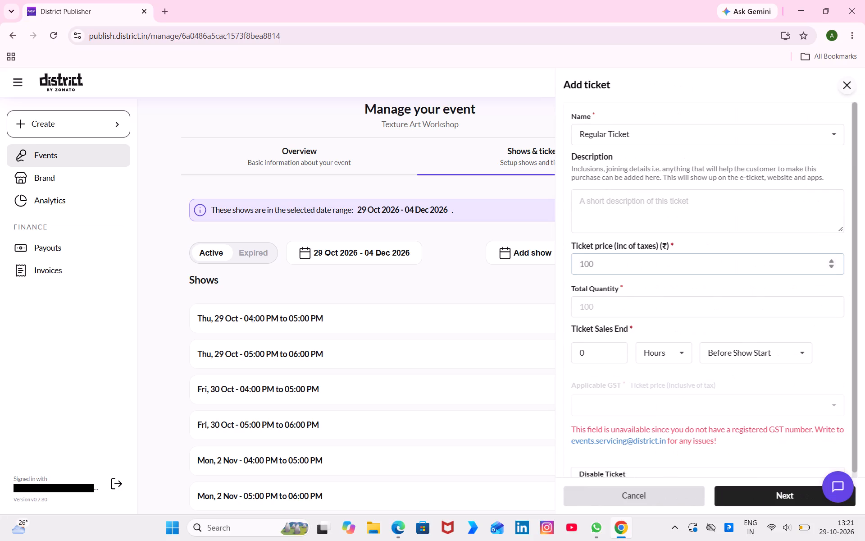
key("8")
key("BackSpace")
type("799")
left_click(660, 137)
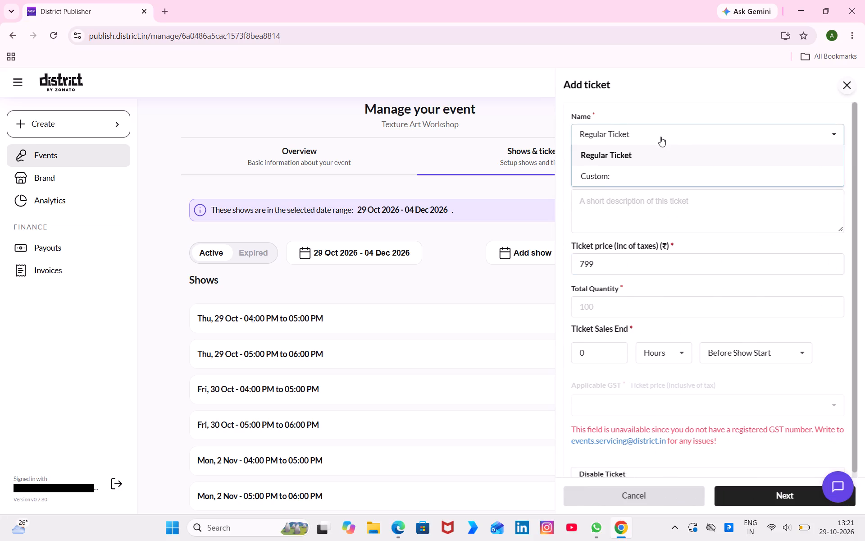
left_click(656, 175)
left_click(673, 130)
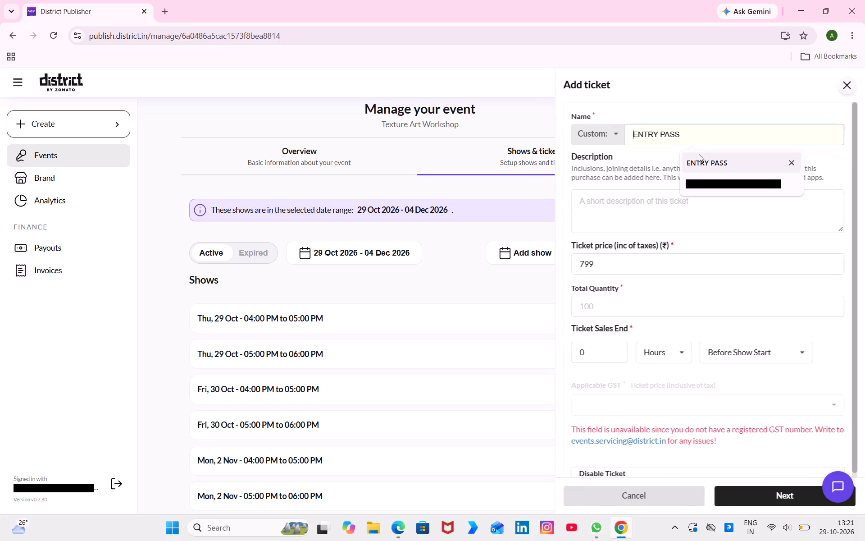
left_click(701, 156)
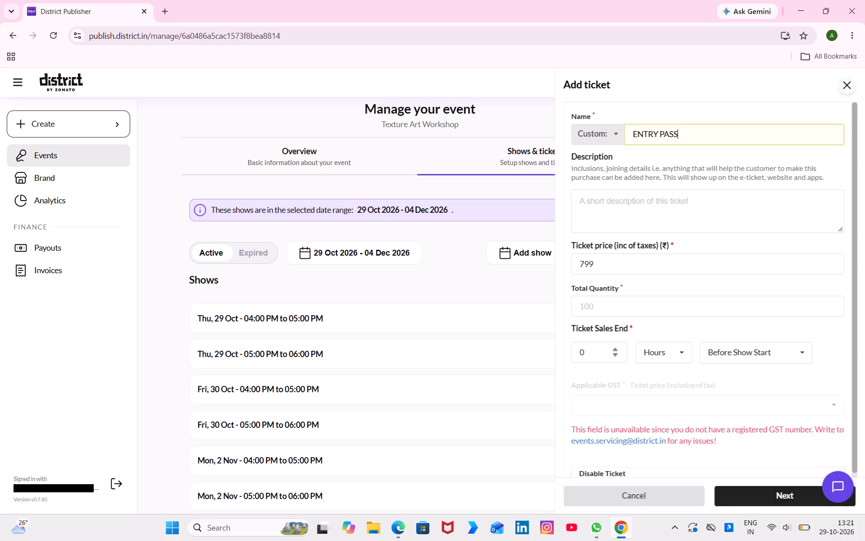
Set ticket sales to end 30 minutes before show start and the total quantity to 10.
left_click(576, 350)
key("3")
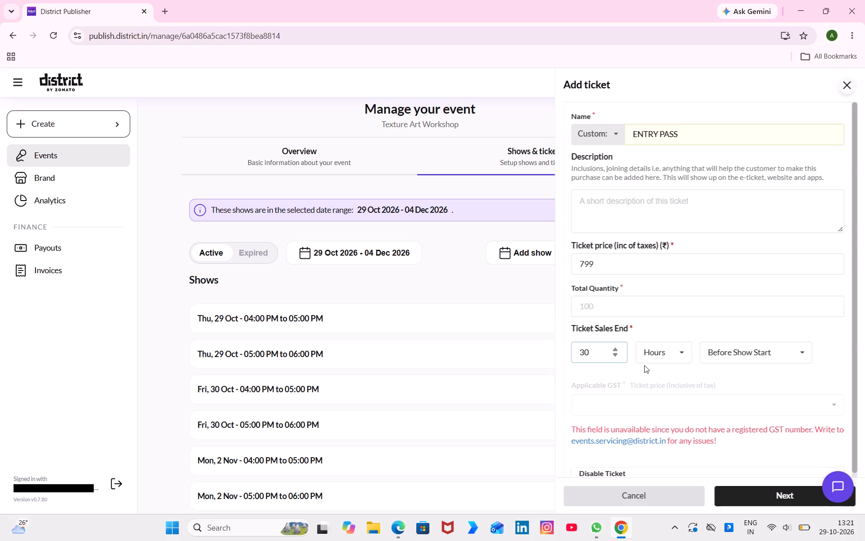
left_click(653, 364)
left_click(656, 361)
left_click(664, 371)
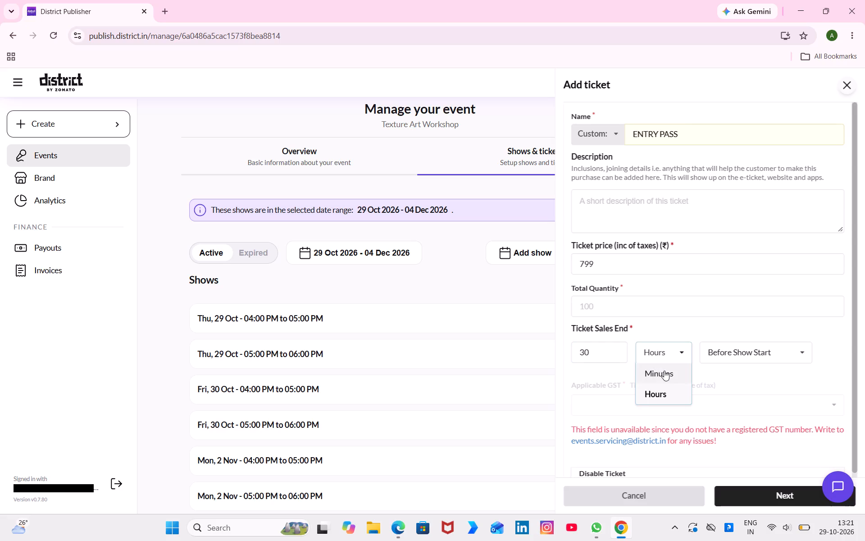
left_click(664, 307)
type("10")
Paste the description covering single entry and the redeemable INR 250 cover charge, and add the ticket to all shows.
left_click(671, 218)
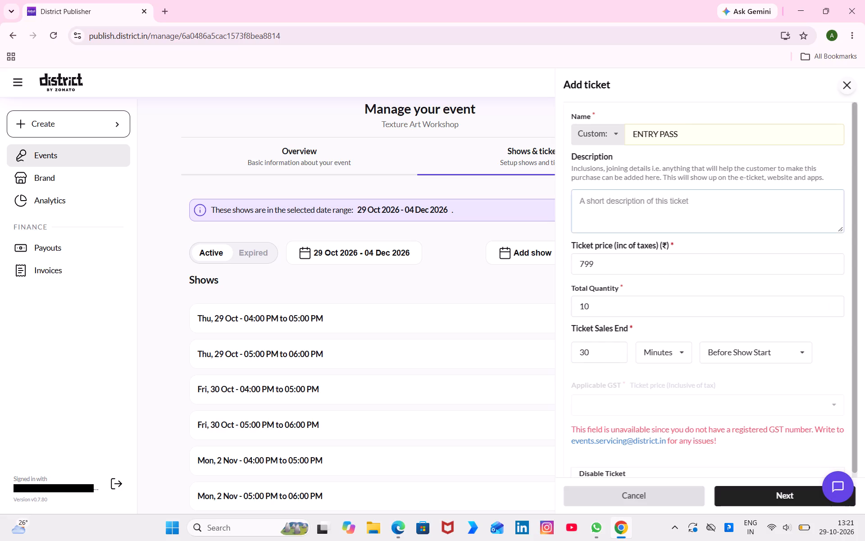
key("ctrl+v")
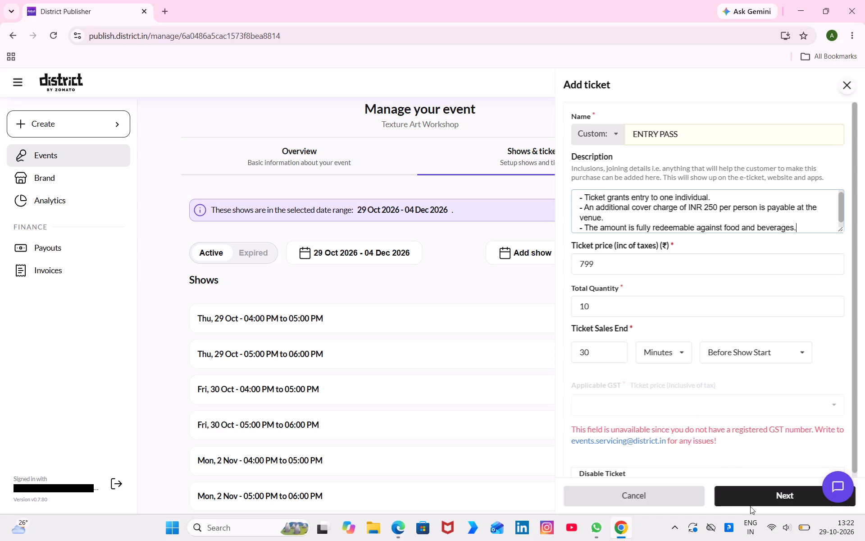
left_click(762, 497)
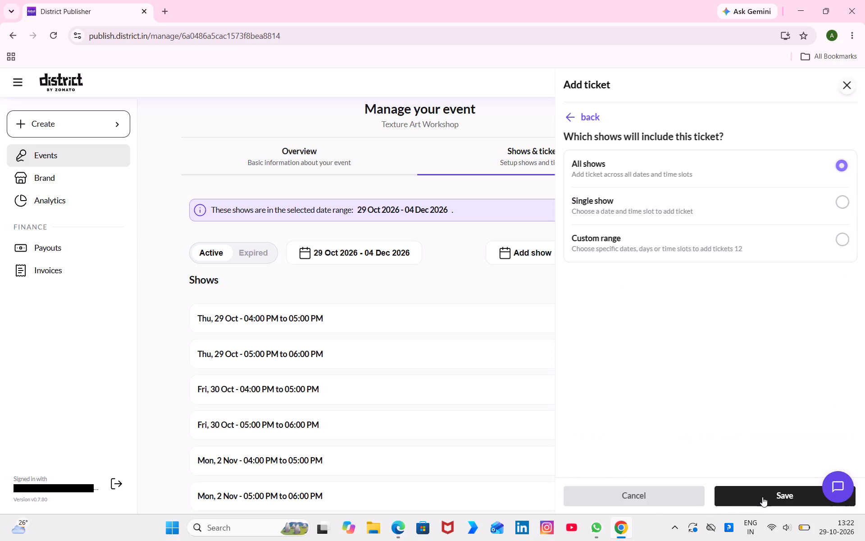
left_click(762, 497)
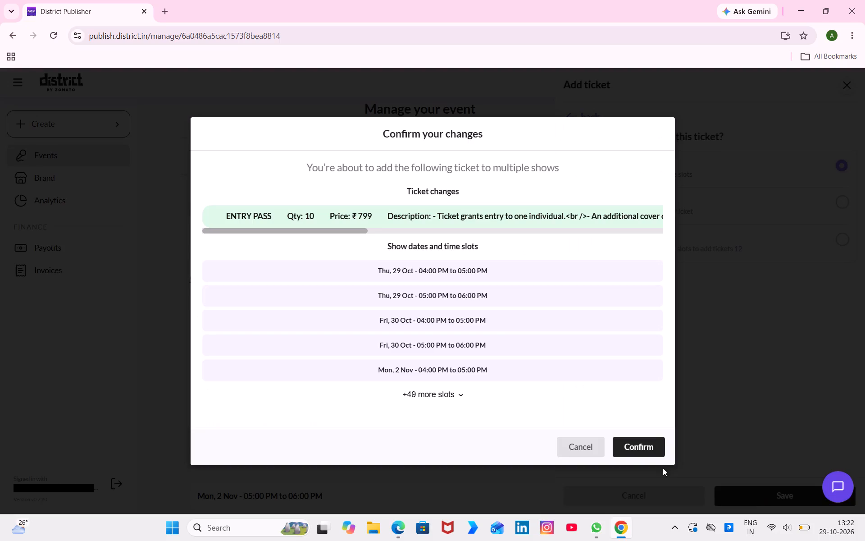
left_click(632, 450)
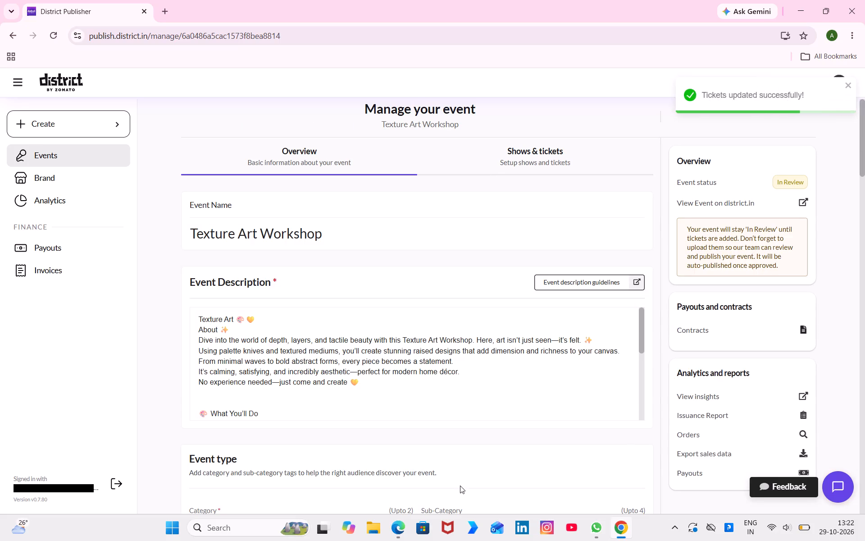
Switch to the Blissboard sheet in Edge and mark texture art as done in the District Breakin Brew column.
left_click(399, 533)
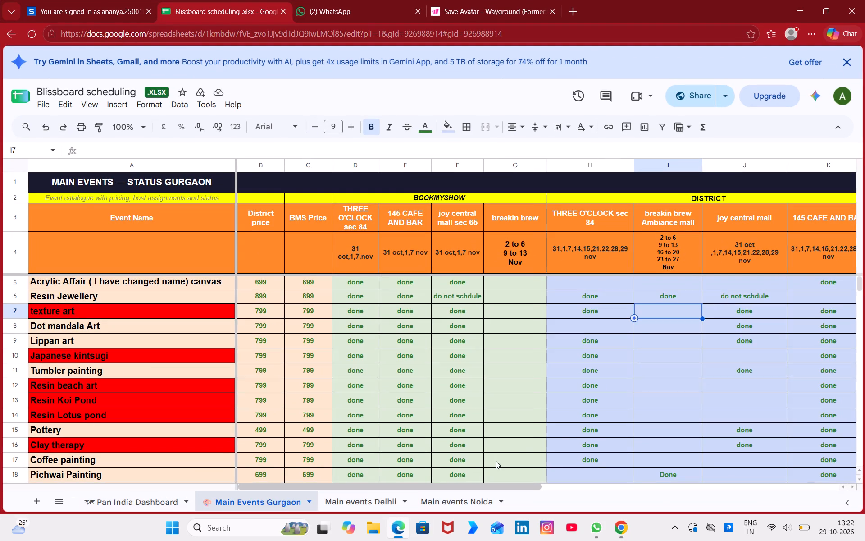
key("d")
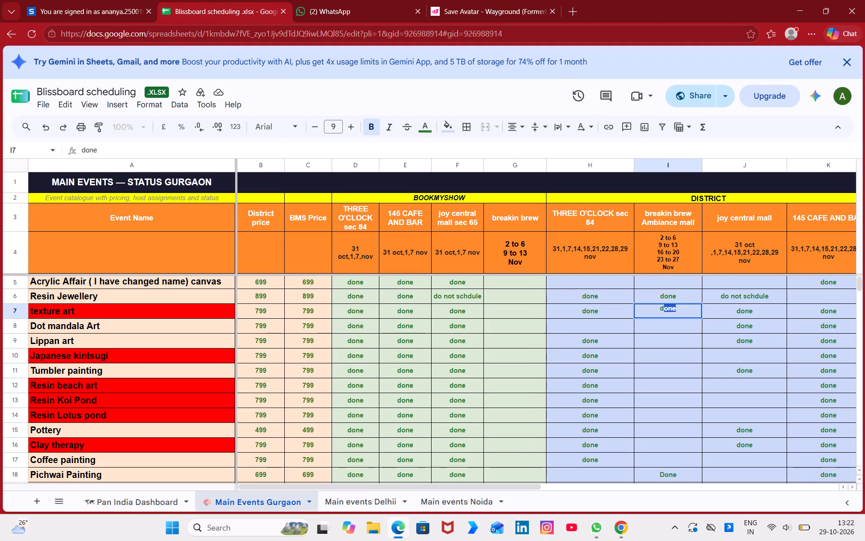
key("Return")
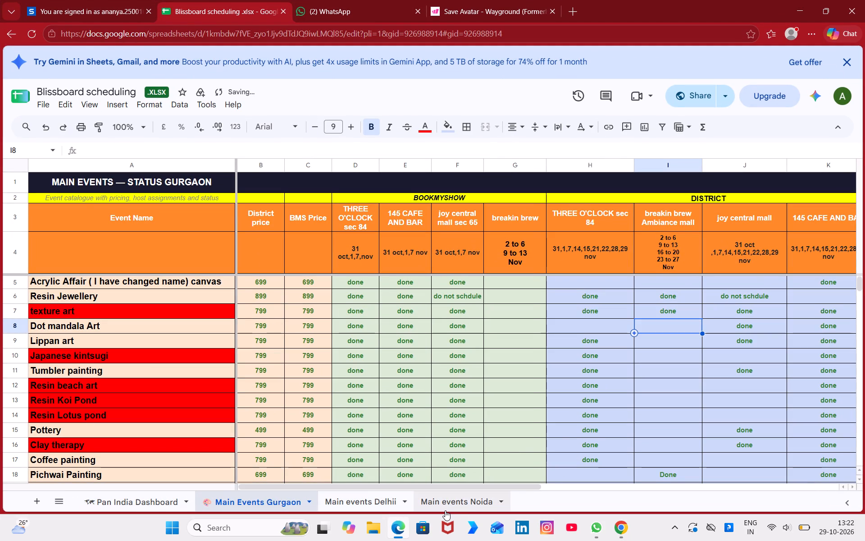
Switch to District Publisher in Chrome and return from the Texture Art Workshop to the events overview.
left_click(394, 527)
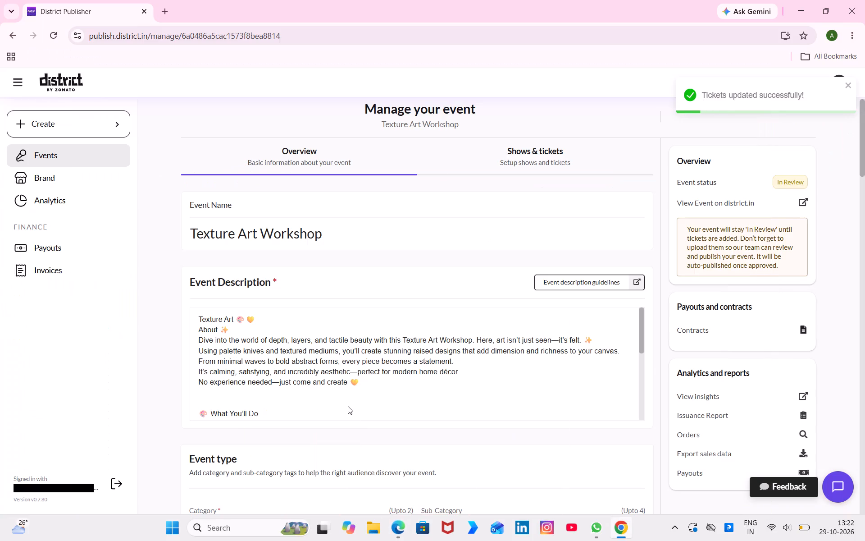
left_click(15, 36)
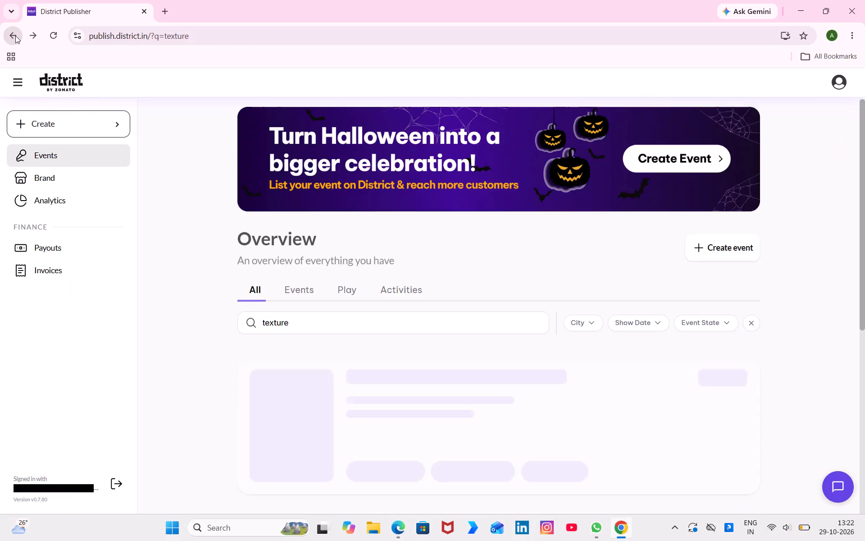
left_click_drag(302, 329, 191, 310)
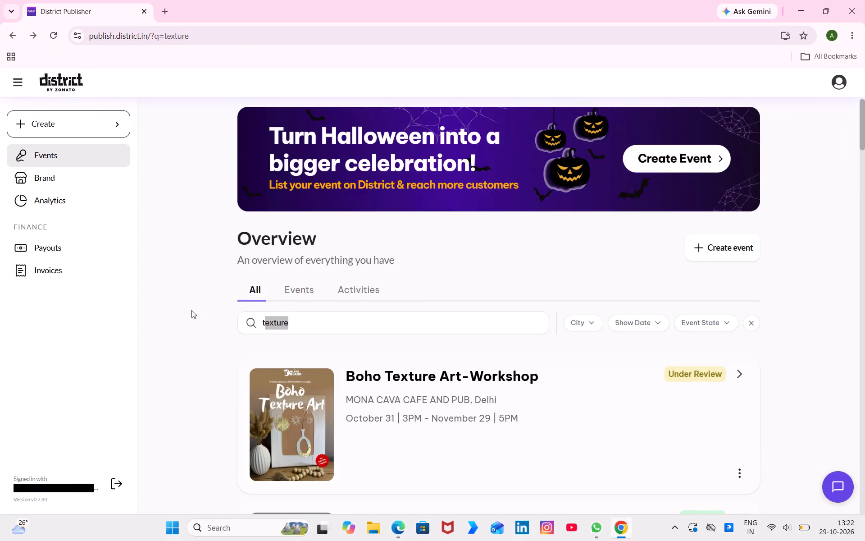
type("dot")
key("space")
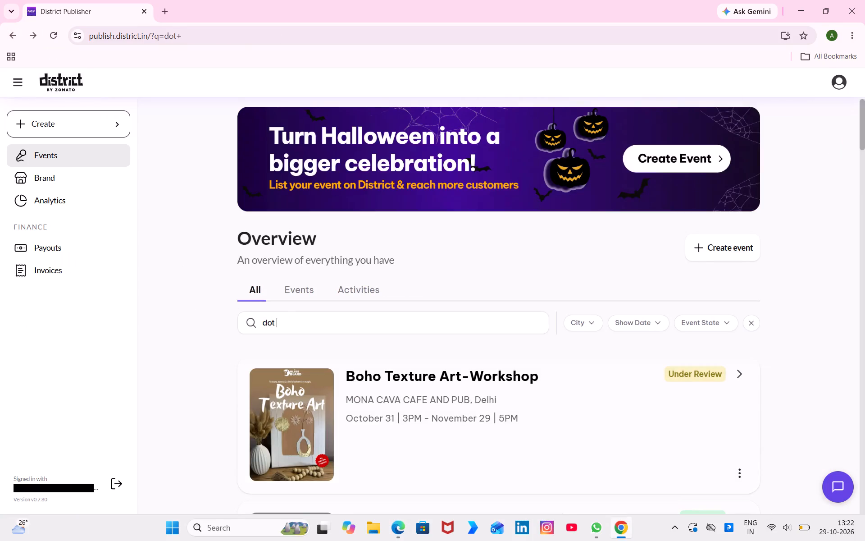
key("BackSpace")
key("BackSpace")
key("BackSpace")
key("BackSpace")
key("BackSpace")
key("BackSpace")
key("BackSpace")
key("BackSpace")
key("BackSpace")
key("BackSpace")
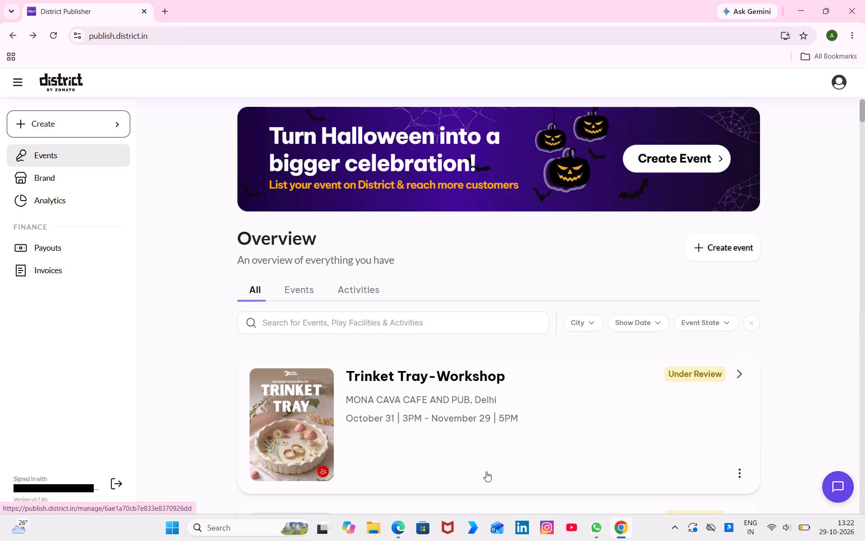
Switch to the Blissboard scheduling sheet in Edge and check the outstanding events in the District Breakin Brew column.
left_click(399, 531)
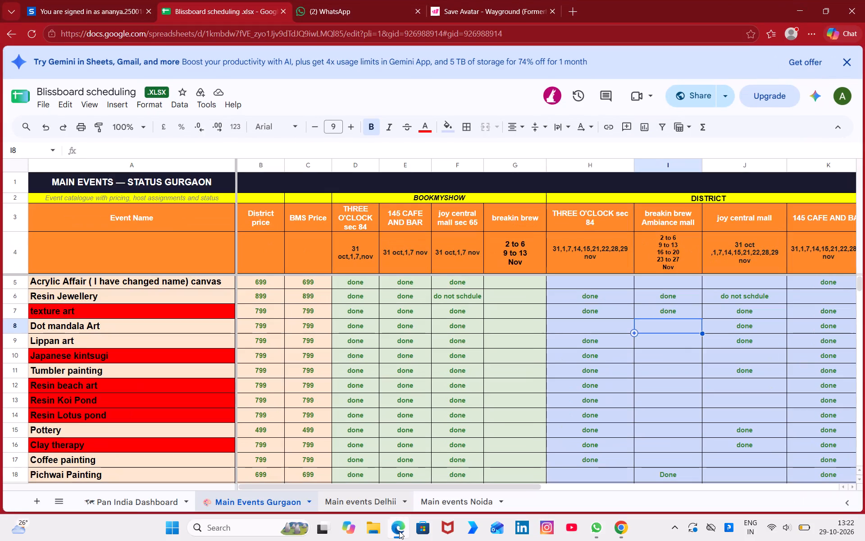